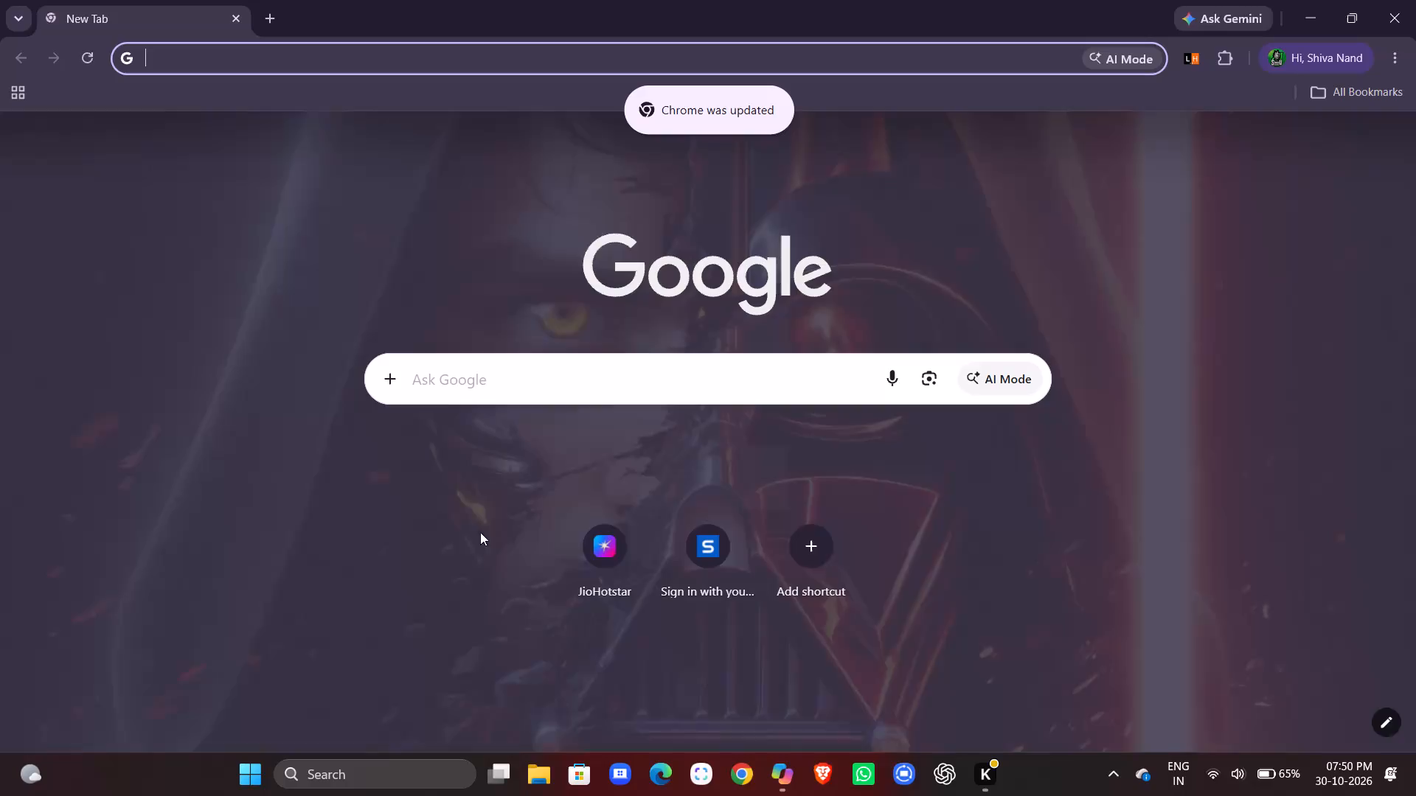
Search Google for delta exchange and open the Delta Exchange India website from the results.
{"action": "left_click", "coordinate": [683, 383]}
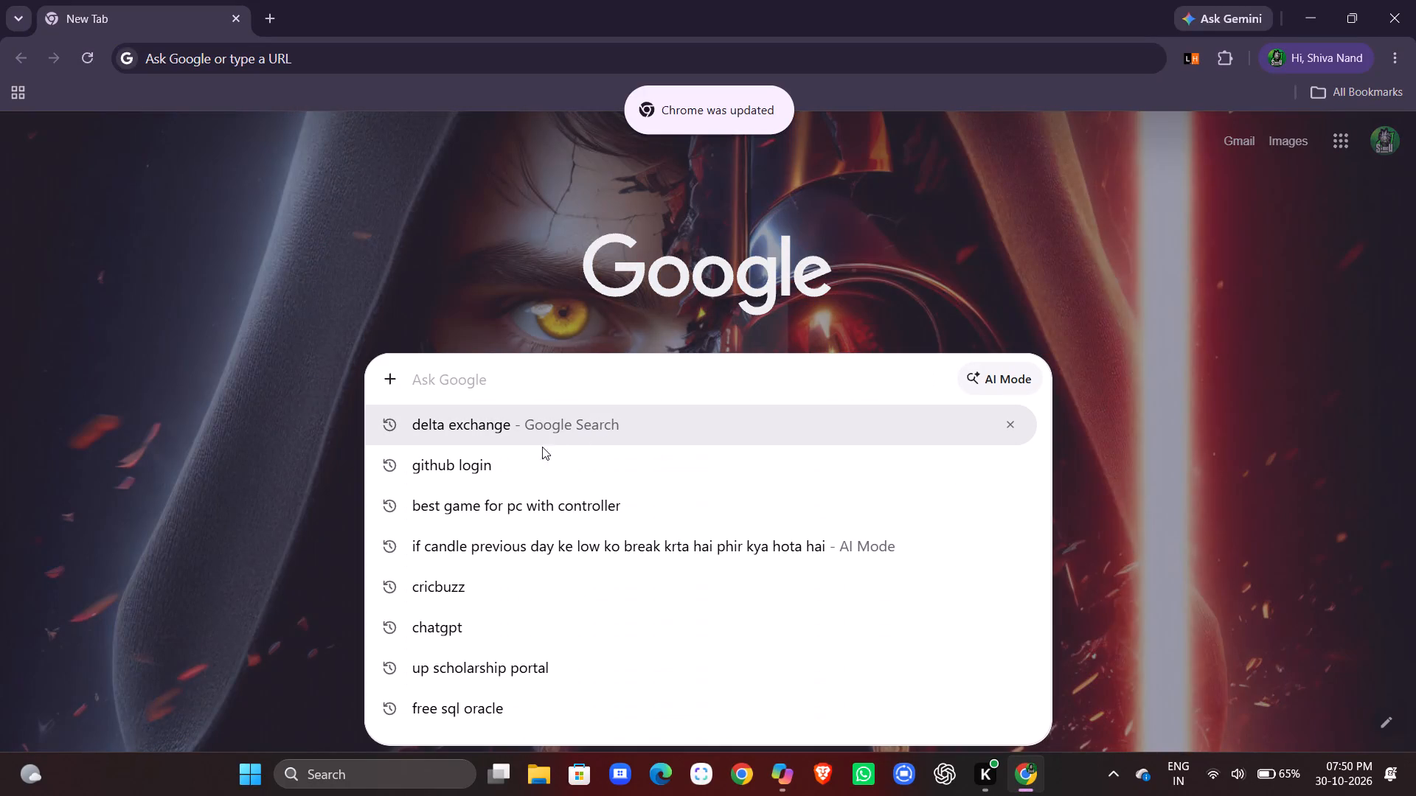
{"action": "left_click", "coordinate": [552, 425]}
{"action": "left_click", "coordinate": [310, 311]}
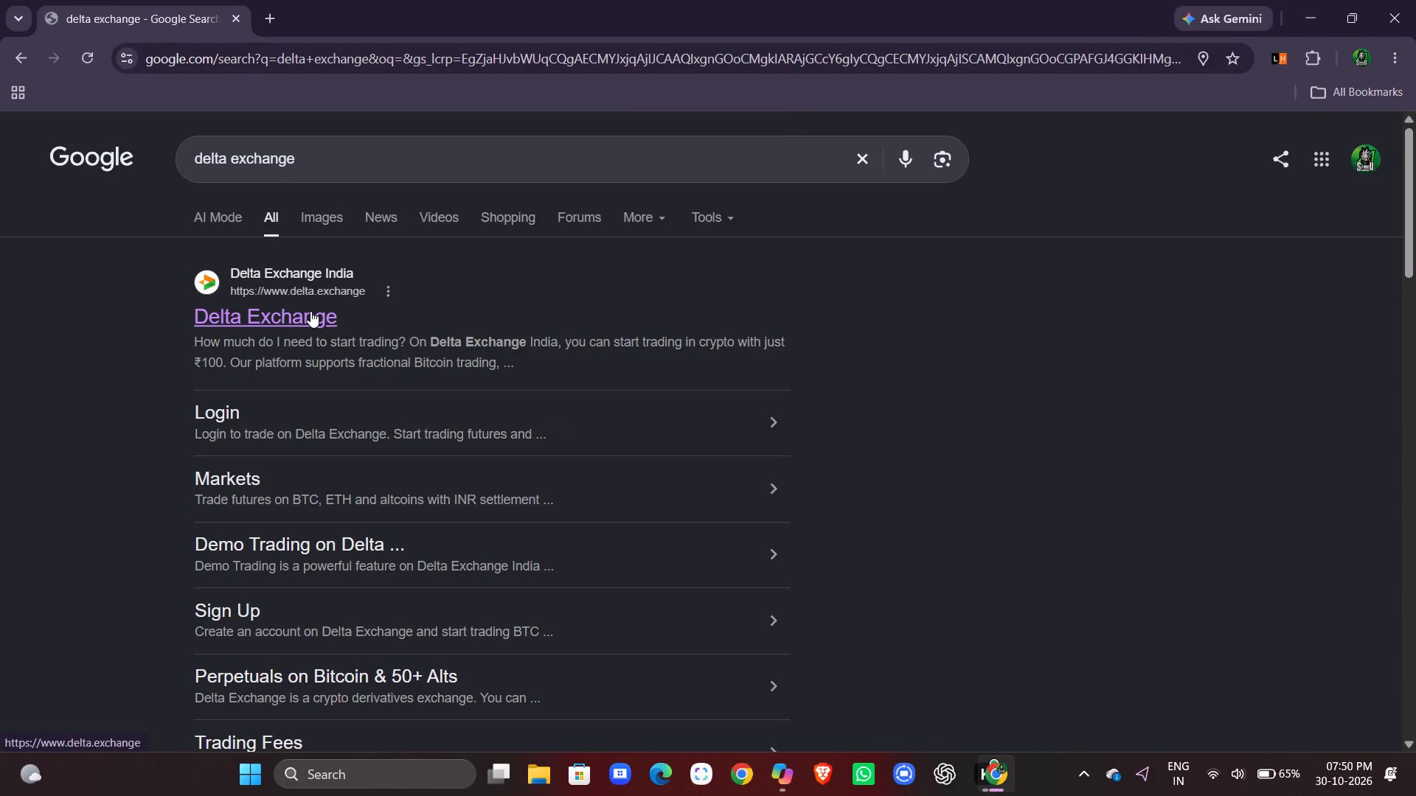
Open the ETHUSD Ethereum Perpetual contract from the futures market list.
{"action": "left_click", "coordinate": [382, 592]}
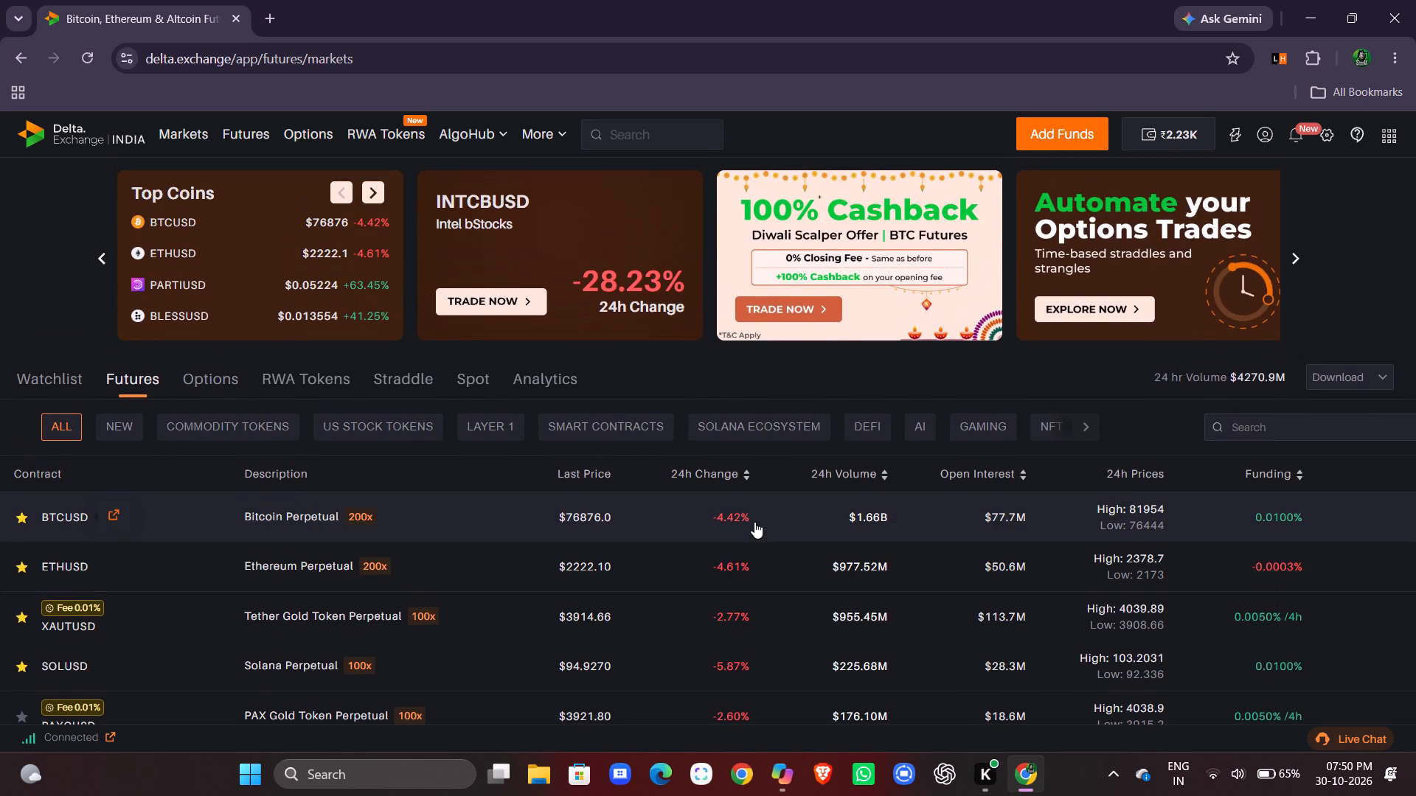
{"action": "left_click", "coordinate": [477, 577]}
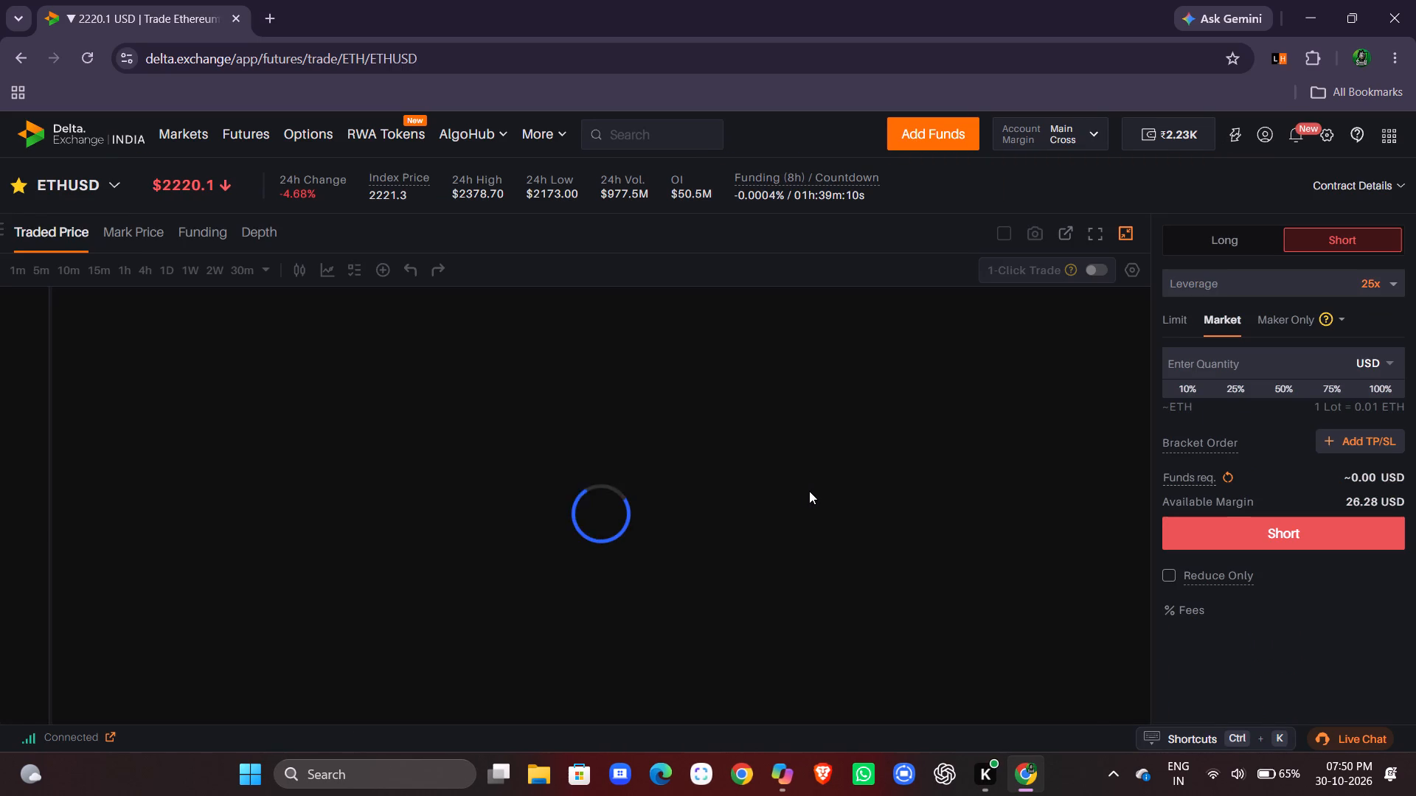
Examine the 15-minute ETHUSD chart in full screen, from the recent candles back to 28 October, and return to the normal layout.
{"action": "left_click", "coordinate": [1091, 237]}
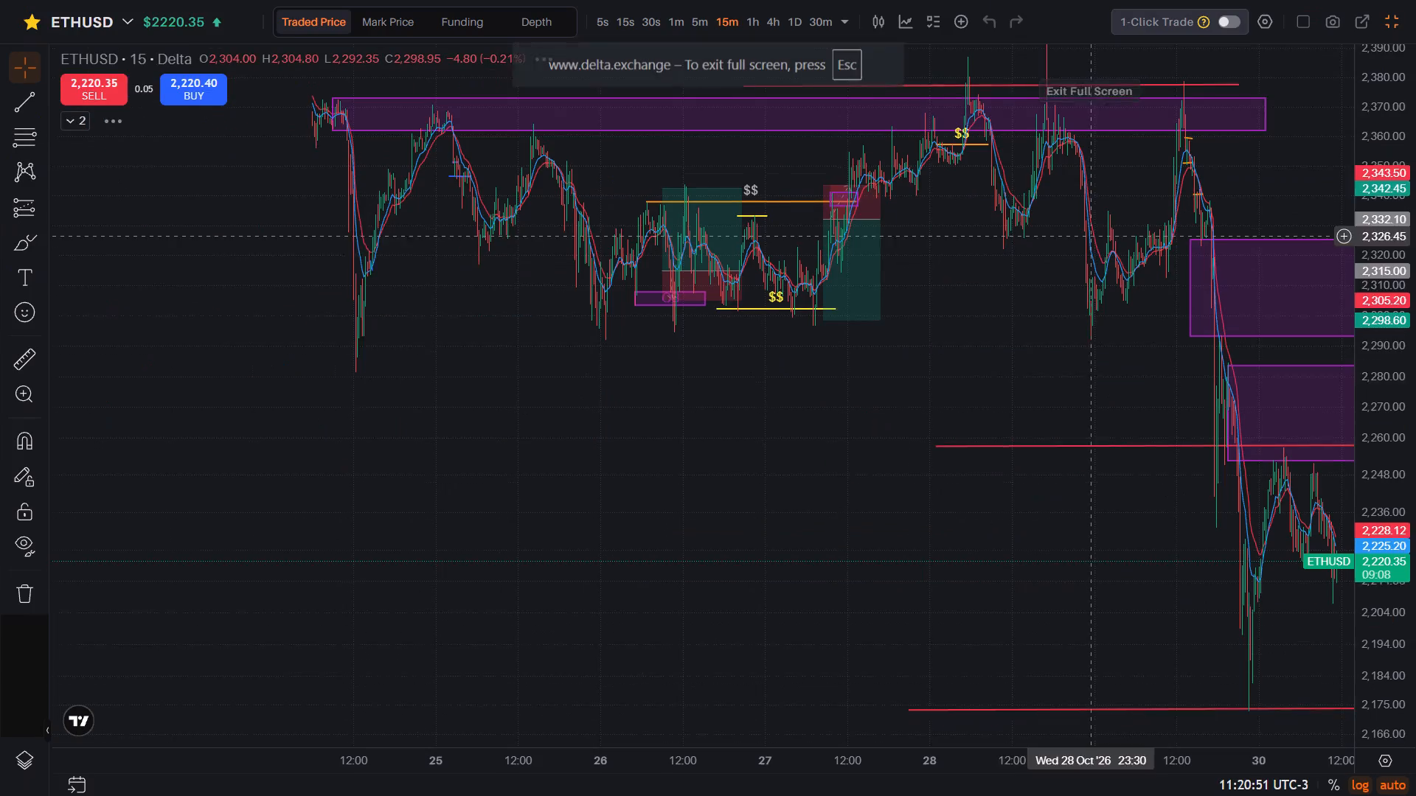
{"action": "scroll", "coordinate": [979, 423], "scroll_direction": "left", "scroll_amount": 5}
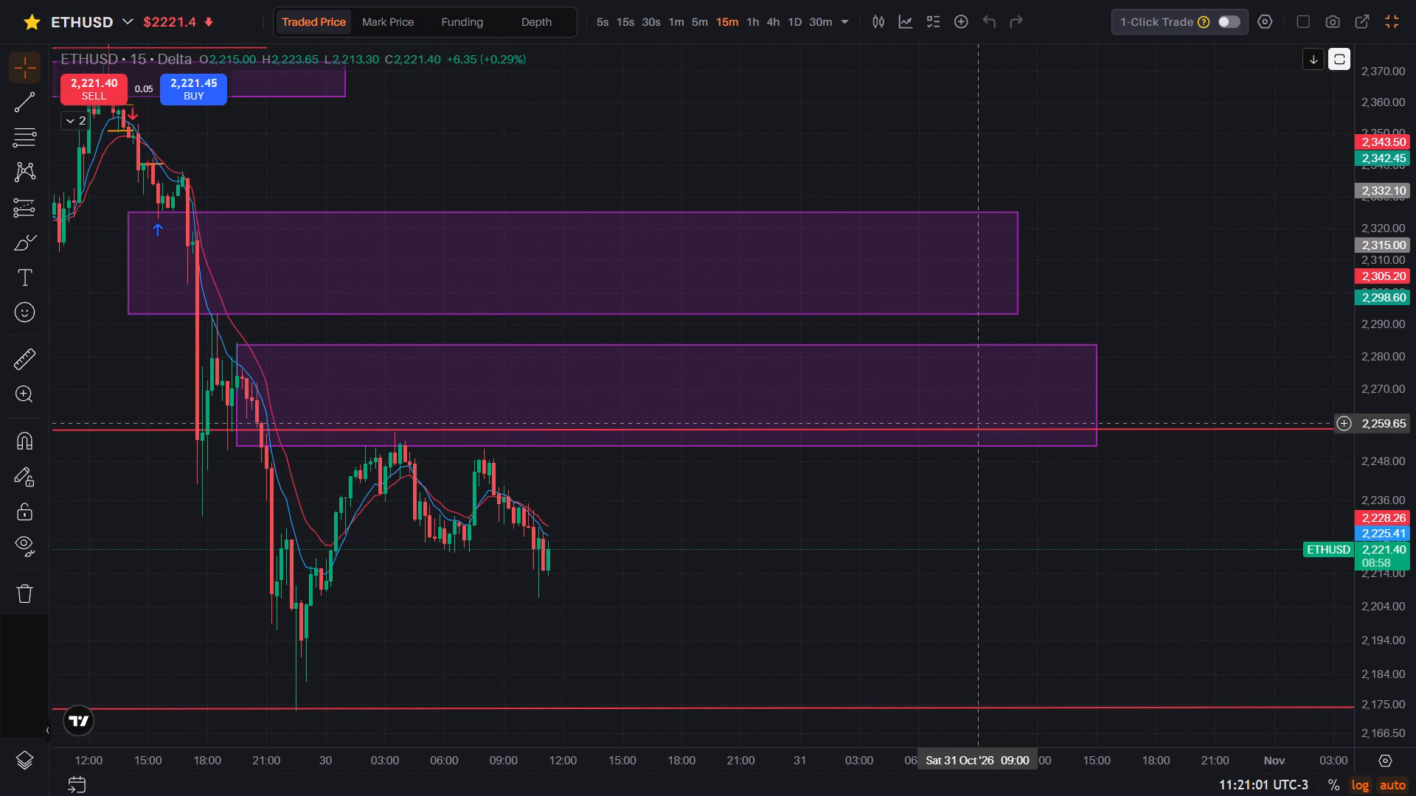
{"action": "left_click_drag", "start_coordinate": [1358, 363], "coordinate": [1370, 401]}
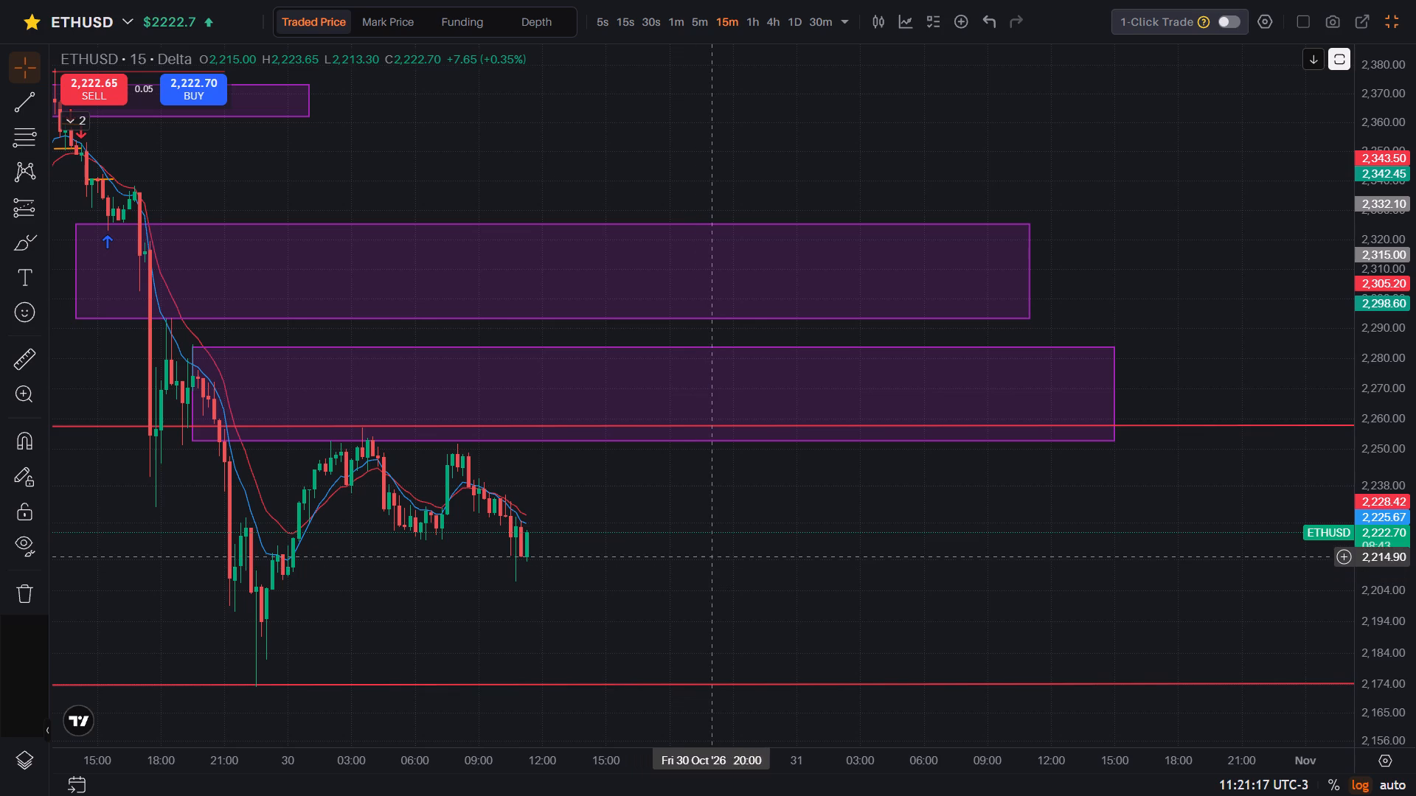
{"action": "scroll", "coordinate": [721, 552], "scroll_direction": "right", "scroll_amount": 1}
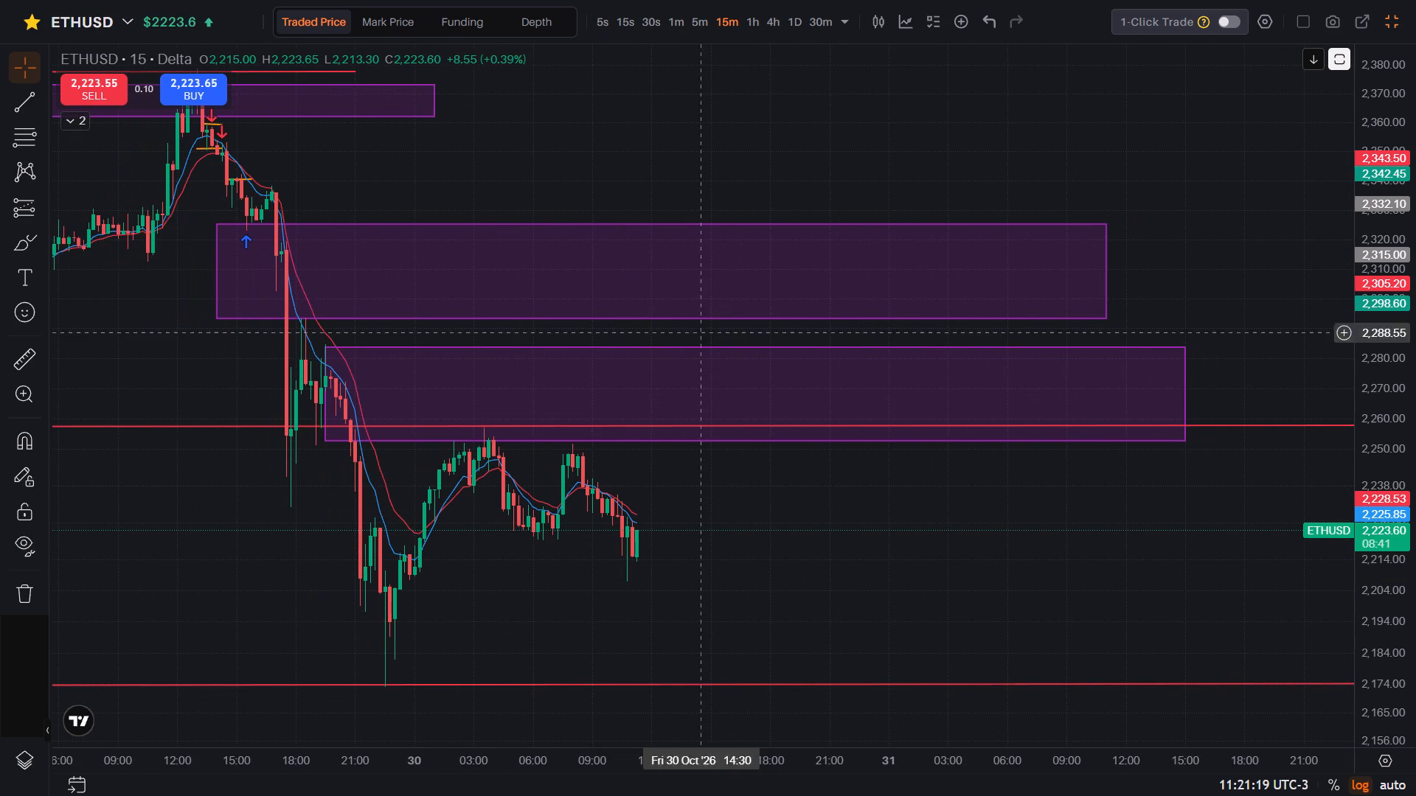
{"action": "left_click_drag", "start_coordinate": [1397, 105], "coordinate": [1415, 208]}
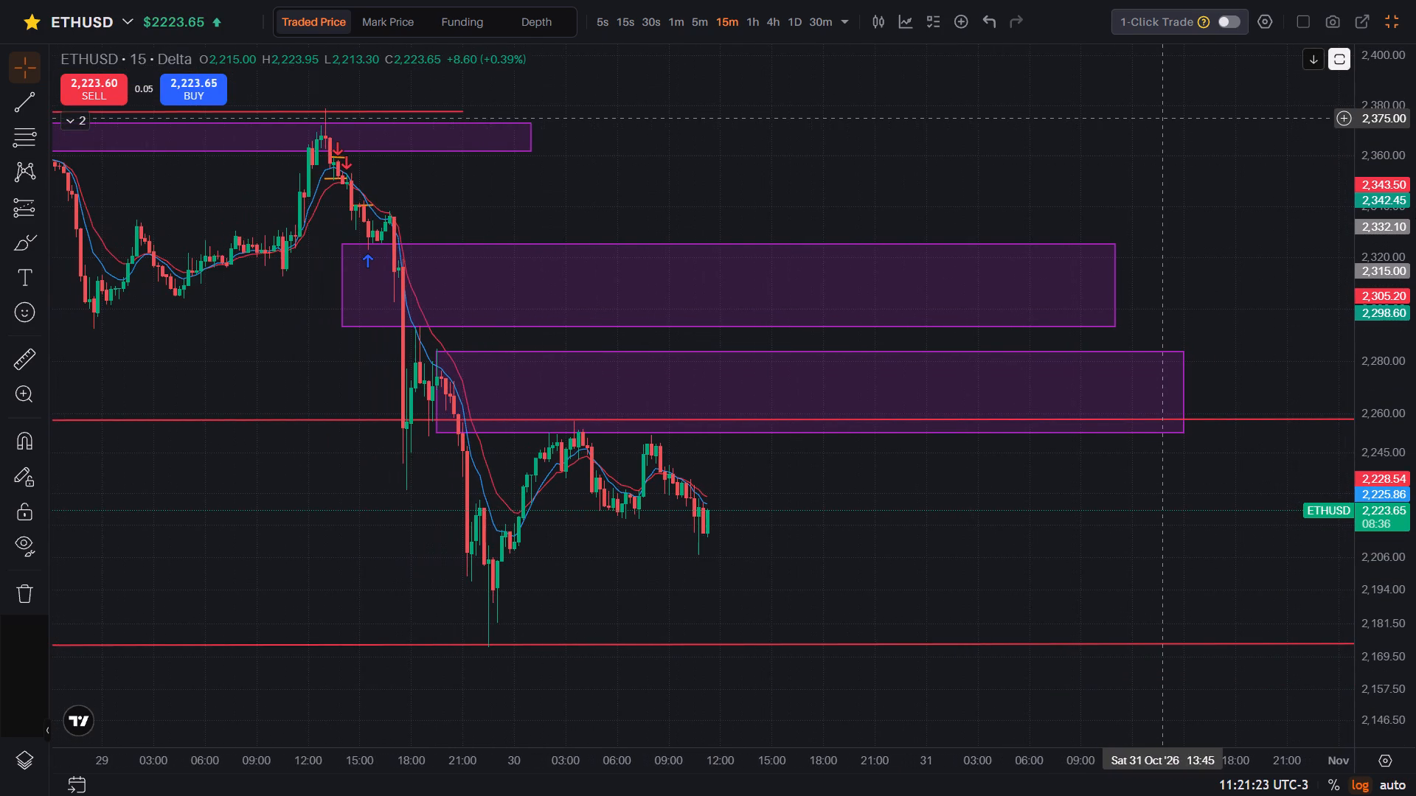
{"action": "scroll", "coordinate": [936, 164], "scroll_direction": "right", "scroll_amount": 4}
{"action": "scroll", "coordinate": [936, 164], "scroll_direction": "left", "scroll_amount": 3}
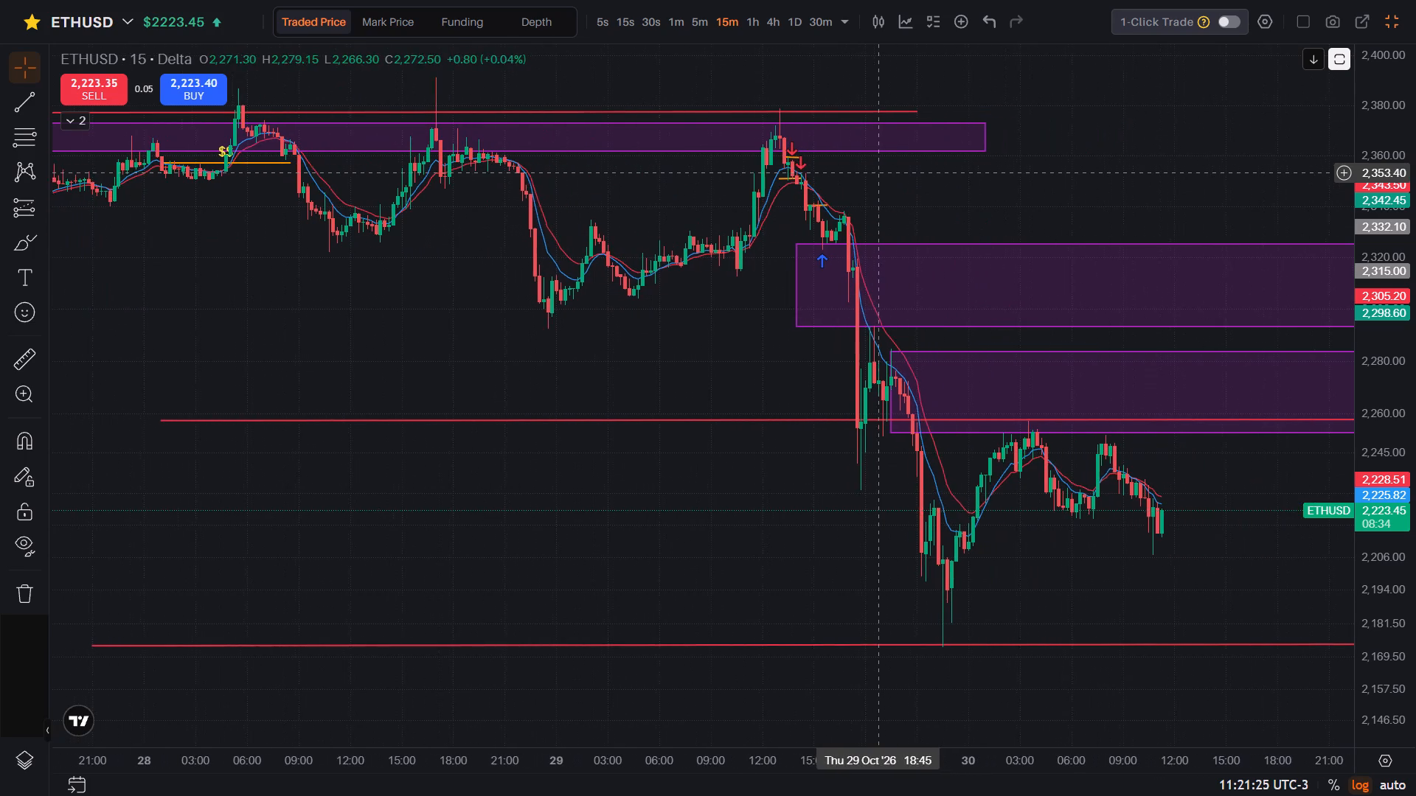
{"action": "left_click", "coordinate": [1399, 21]}
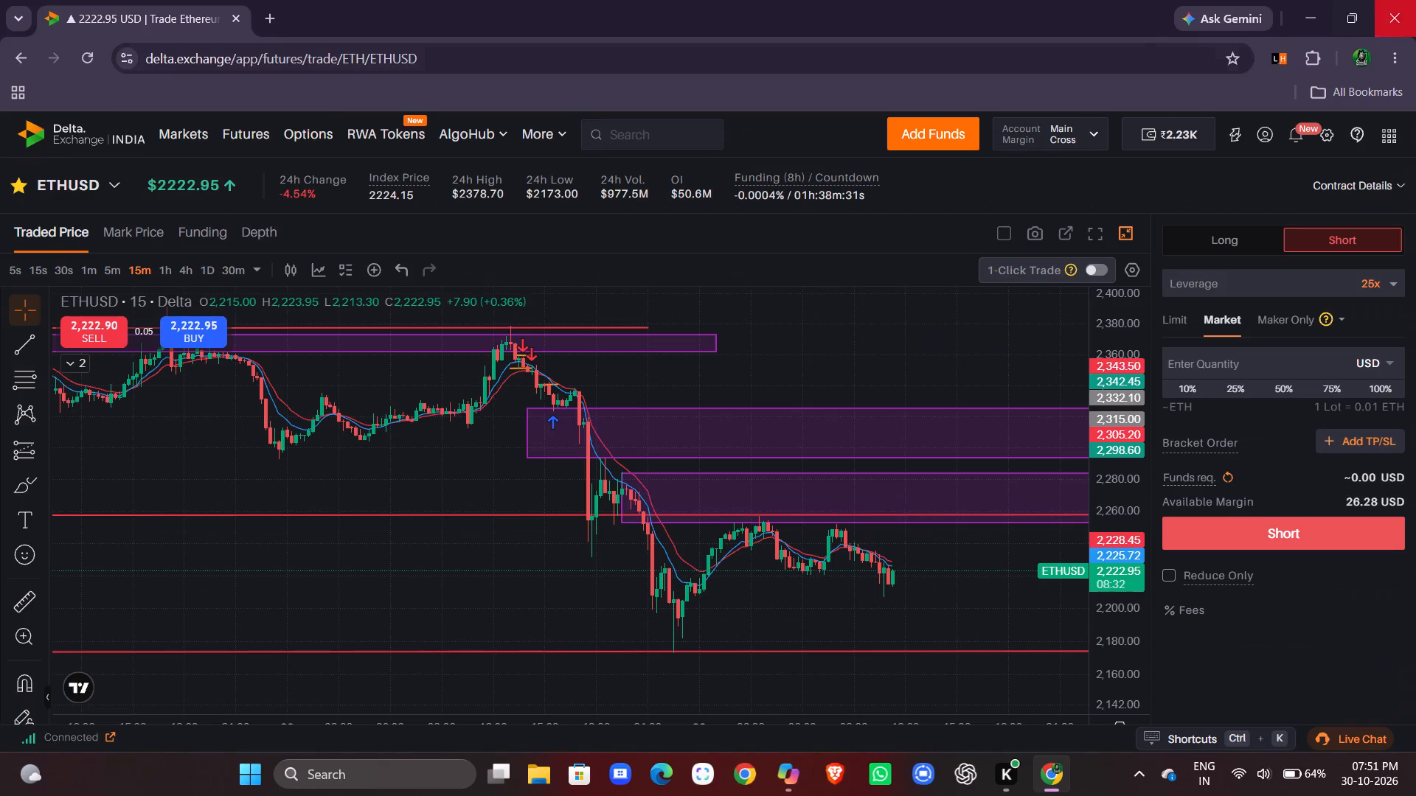
Switch ETHUSD to the 1D timeframe and move the long purple zone below the green 1,985.40 line down to about 1,862–1,890.
{"action": "left_click", "coordinate": [208, 265]}
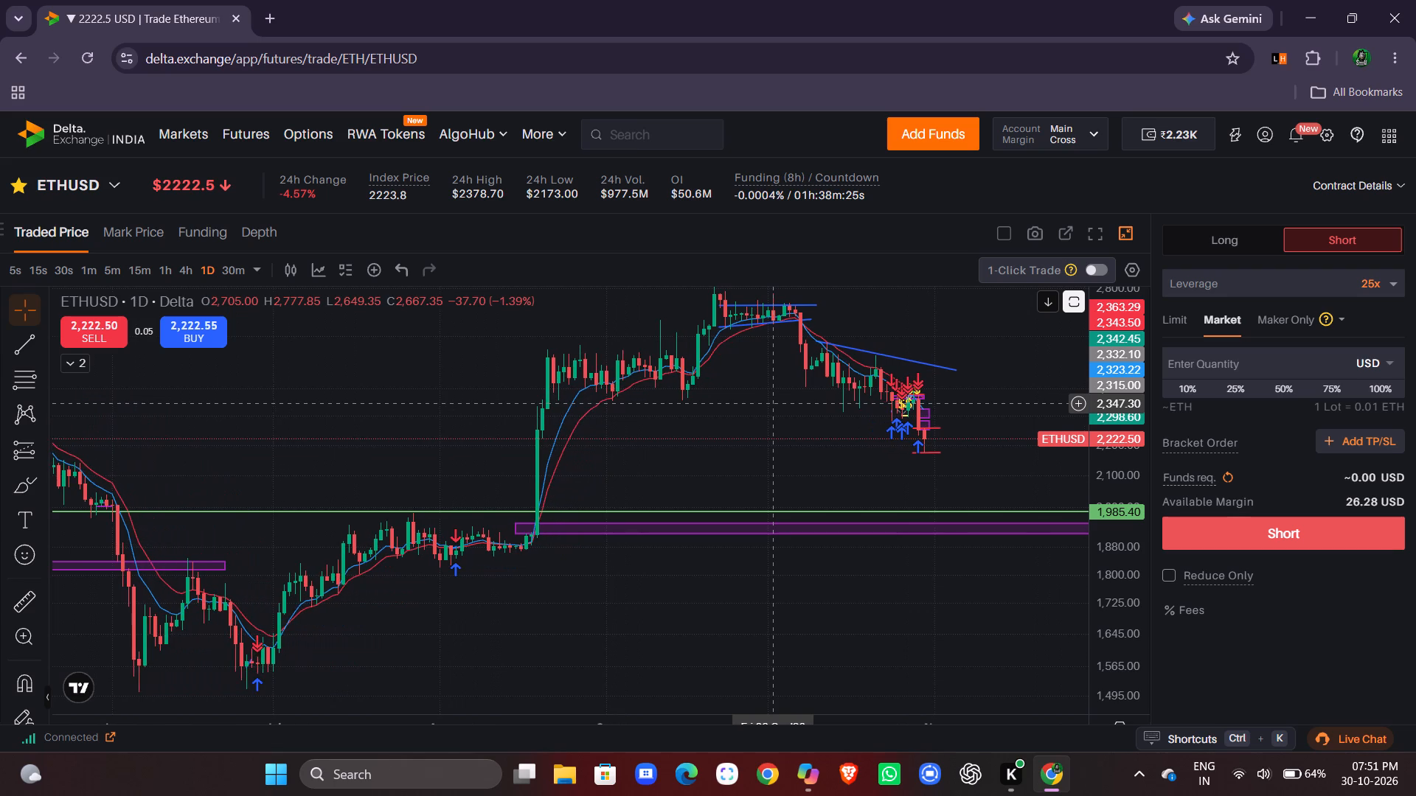
{"action": "scroll", "coordinate": [774, 403], "scroll_direction": "left", "scroll_amount": 2}
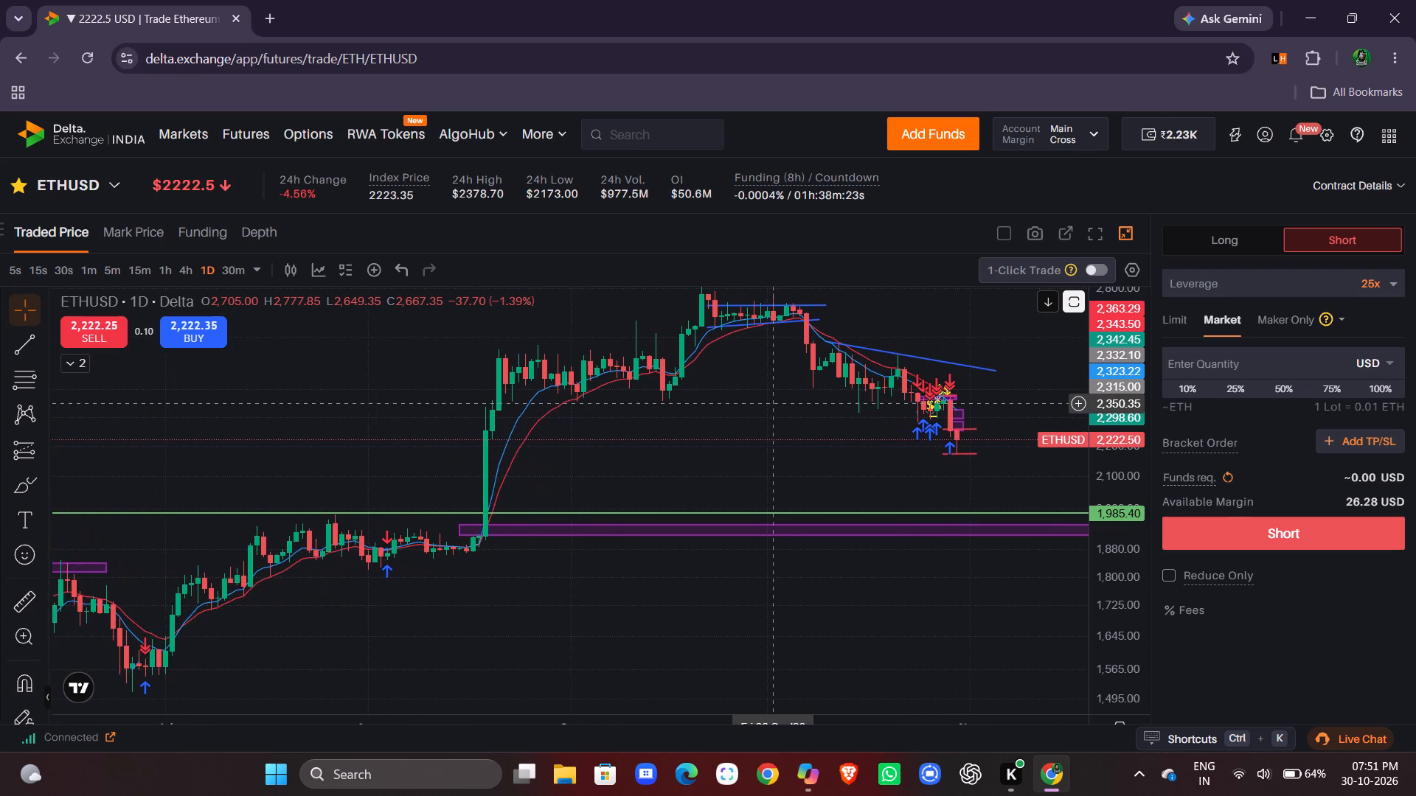
{"action": "scroll", "coordinate": [831, 393], "scroll_direction": "left", "scroll_amount": 2}
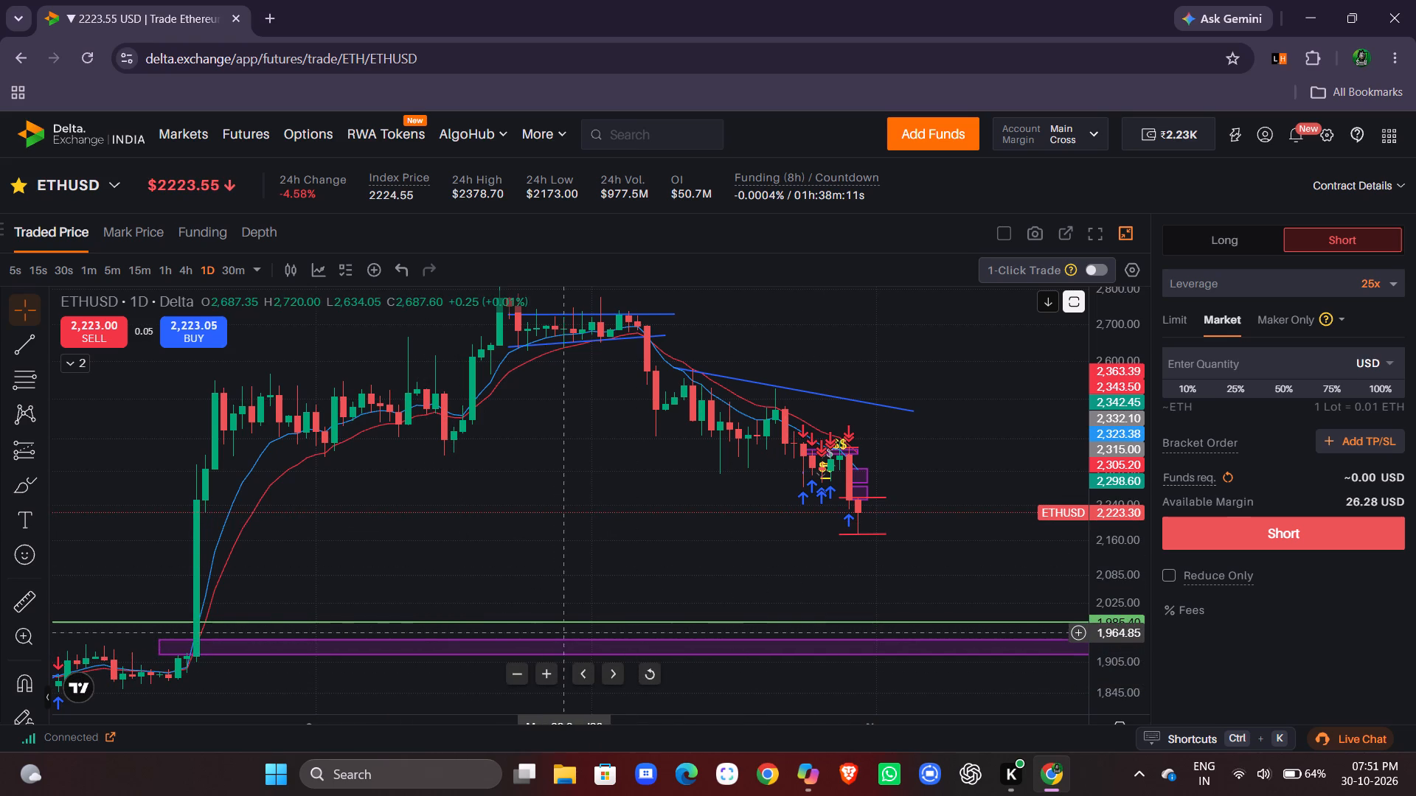
{"action": "left_click_drag", "start_coordinate": [552, 646], "coordinate": [541, 669]}
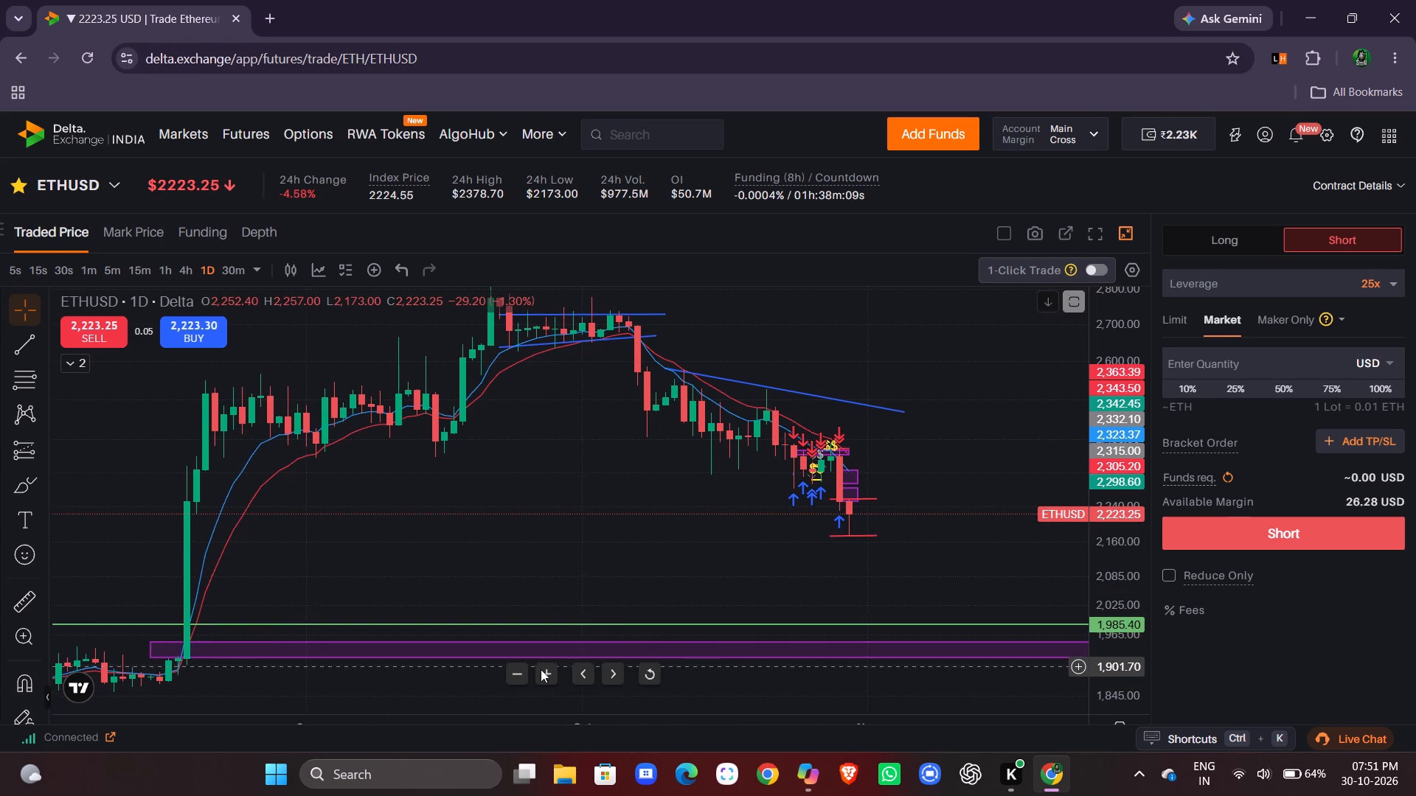
{"action": "left_click_drag", "start_coordinate": [541, 669], "coordinate": [540, 670]}
{"action": "left_click_drag", "start_coordinate": [762, 643], "coordinate": [756, 673]}
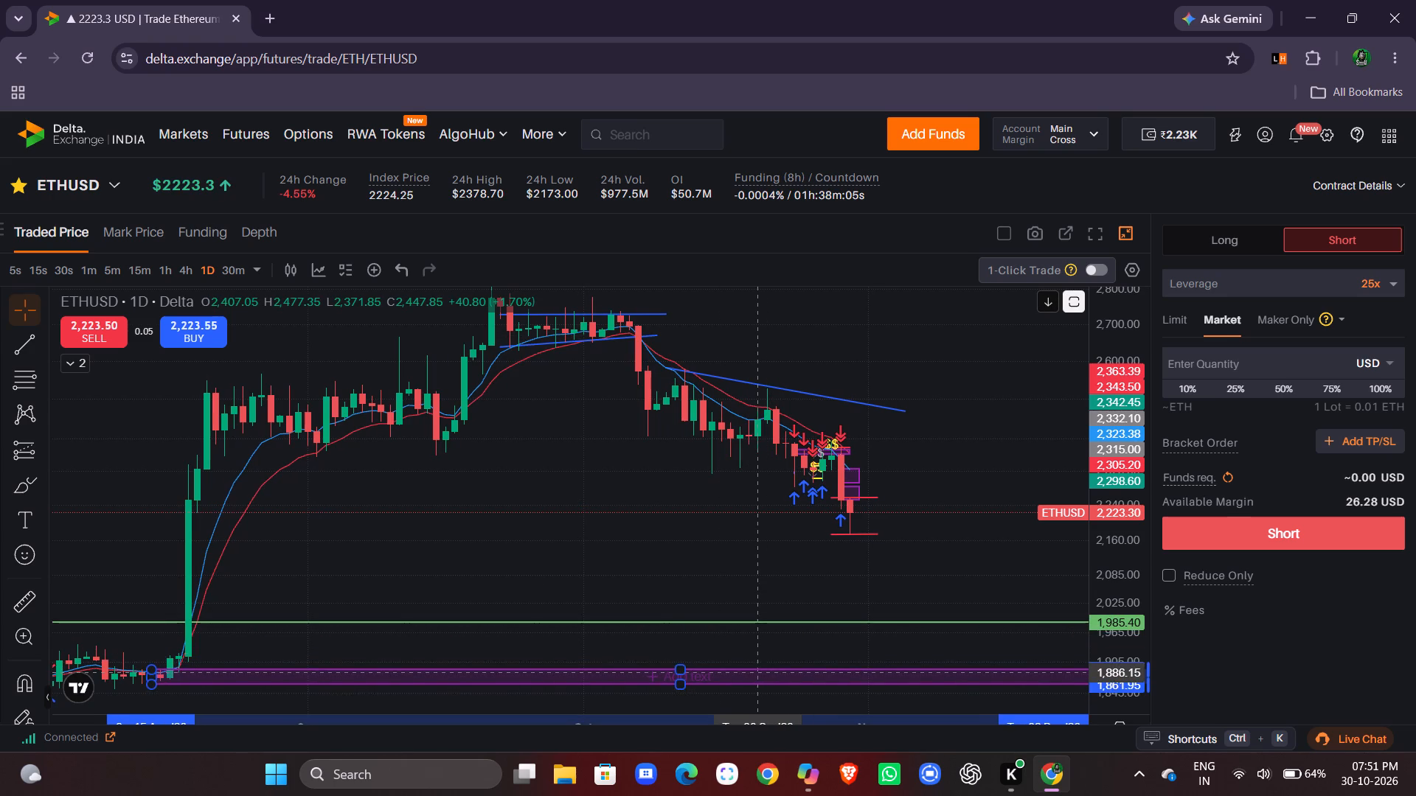
{"action": "left_click_drag", "start_coordinate": [756, 673], "coordinate": [757, 671]}
{"action": "left_click", "coordinate": [650, 542]}
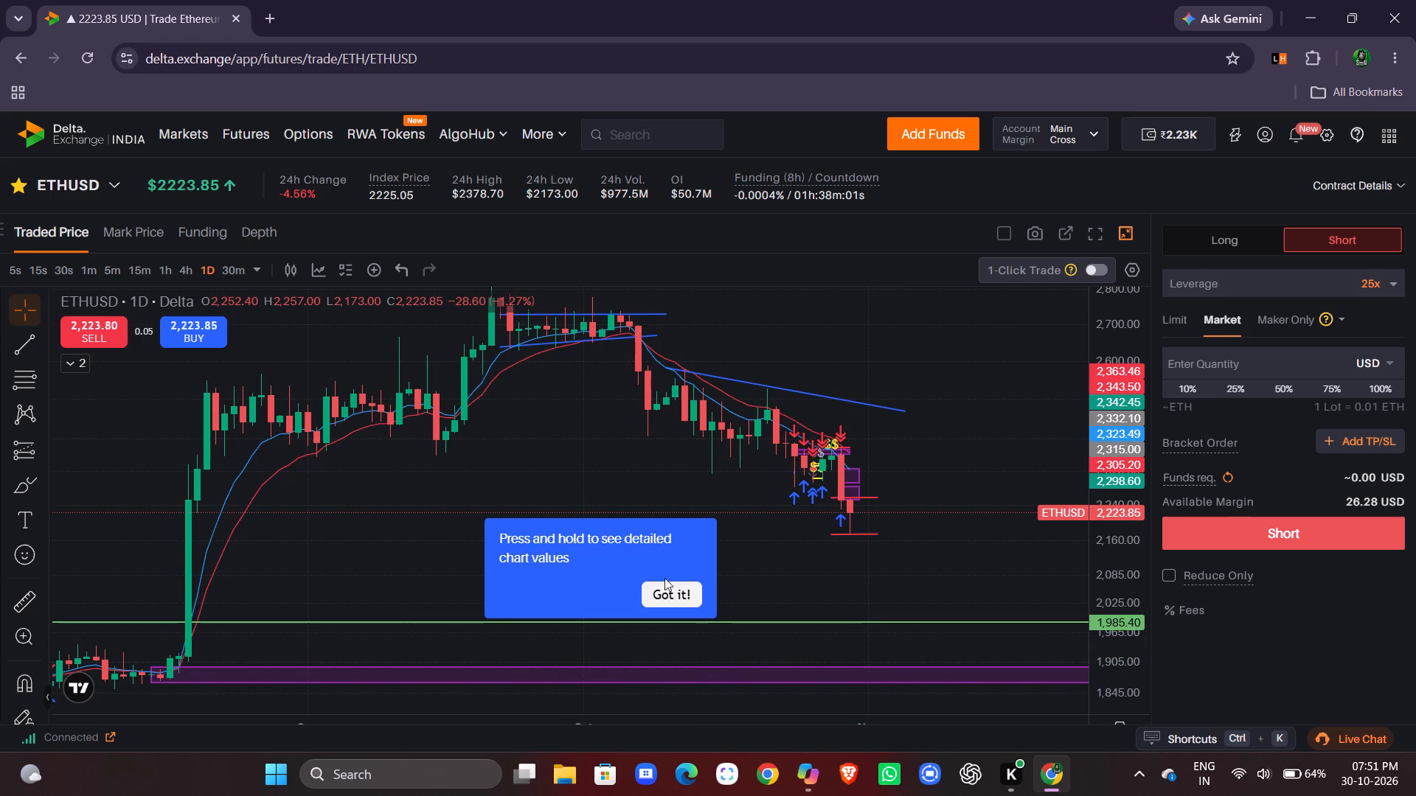
{"action": "left_click", "coordinate": [685, 598]}
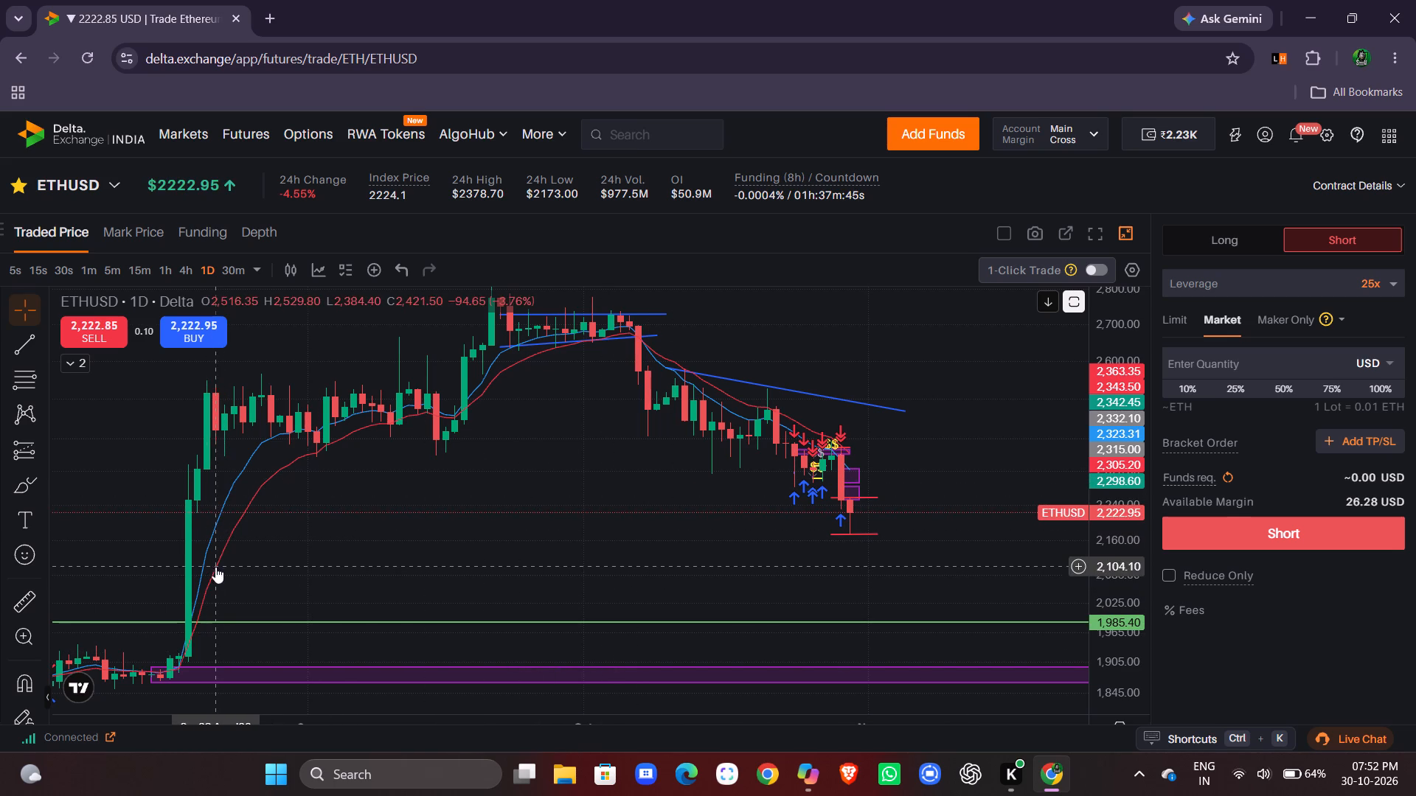
Examine ETHUSD on the 4h and 1h timeframes, checking recent candles against the purple zones and red horizontal levels.
{"action": "left_click", "coordinate": [187, 271]}
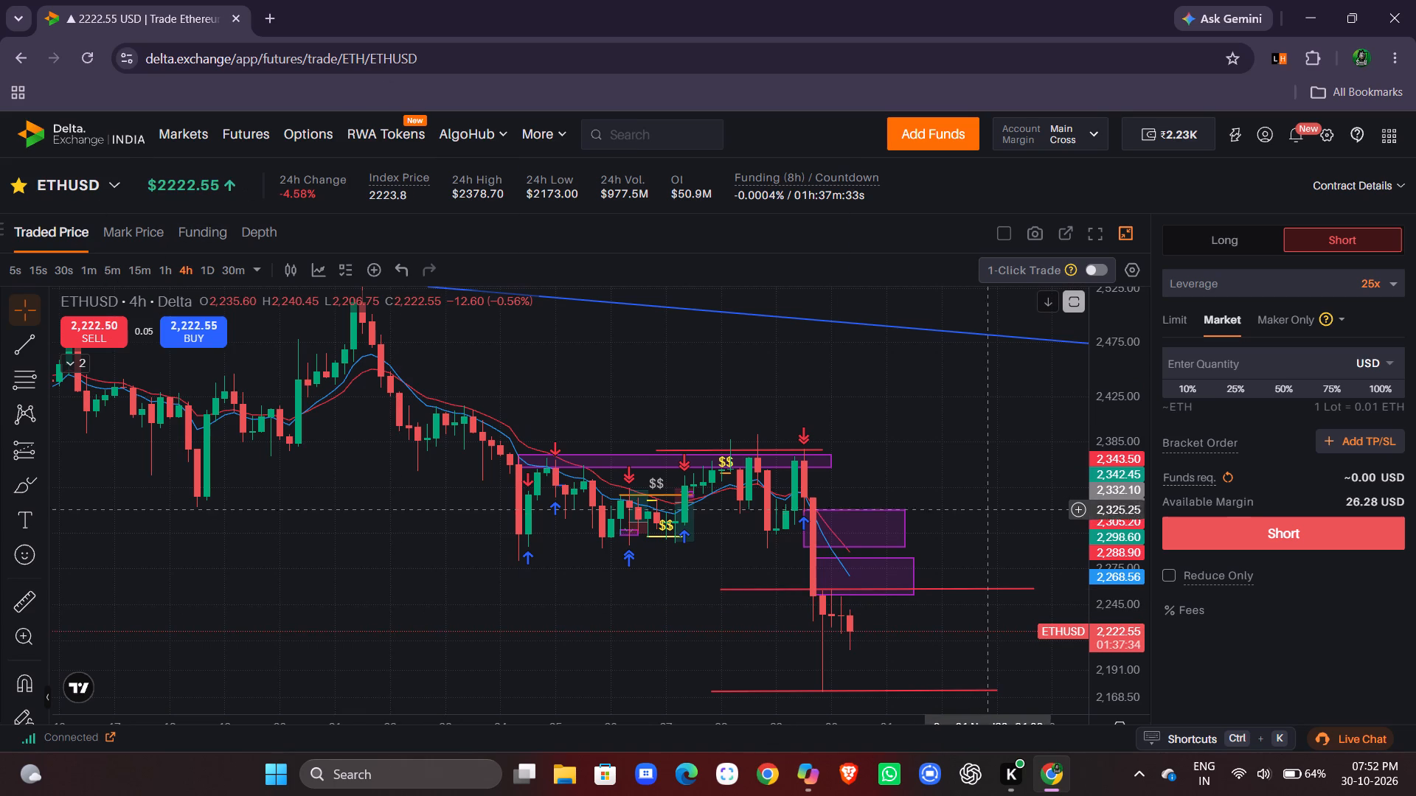
{"action": "scroll", "coordinate": [915, 492], "scroll_direction": "left", "scroll_amount": 2}
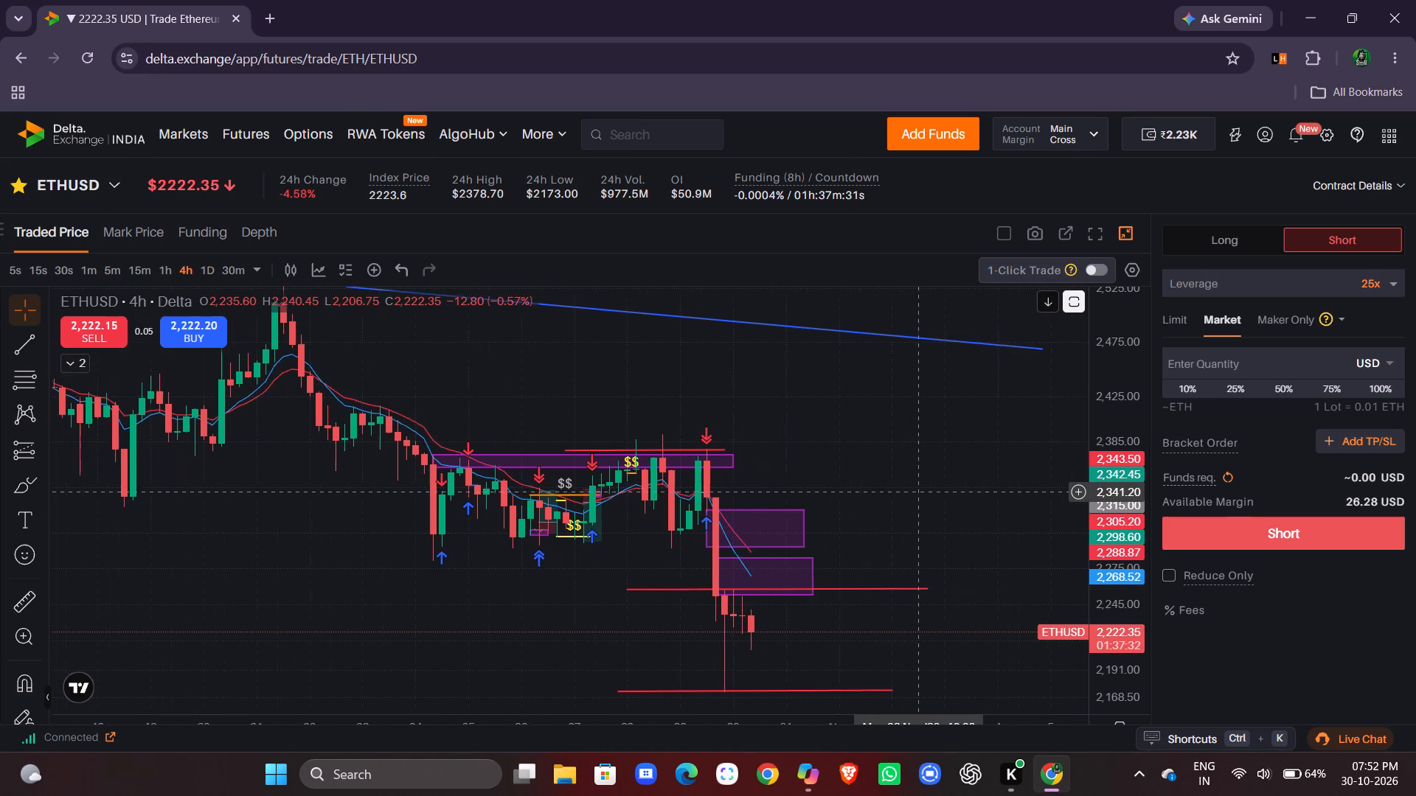
{"action": "scroll", "coordinate": [915, 492], "scroll_direction": "left", "scroll_amount": 1}
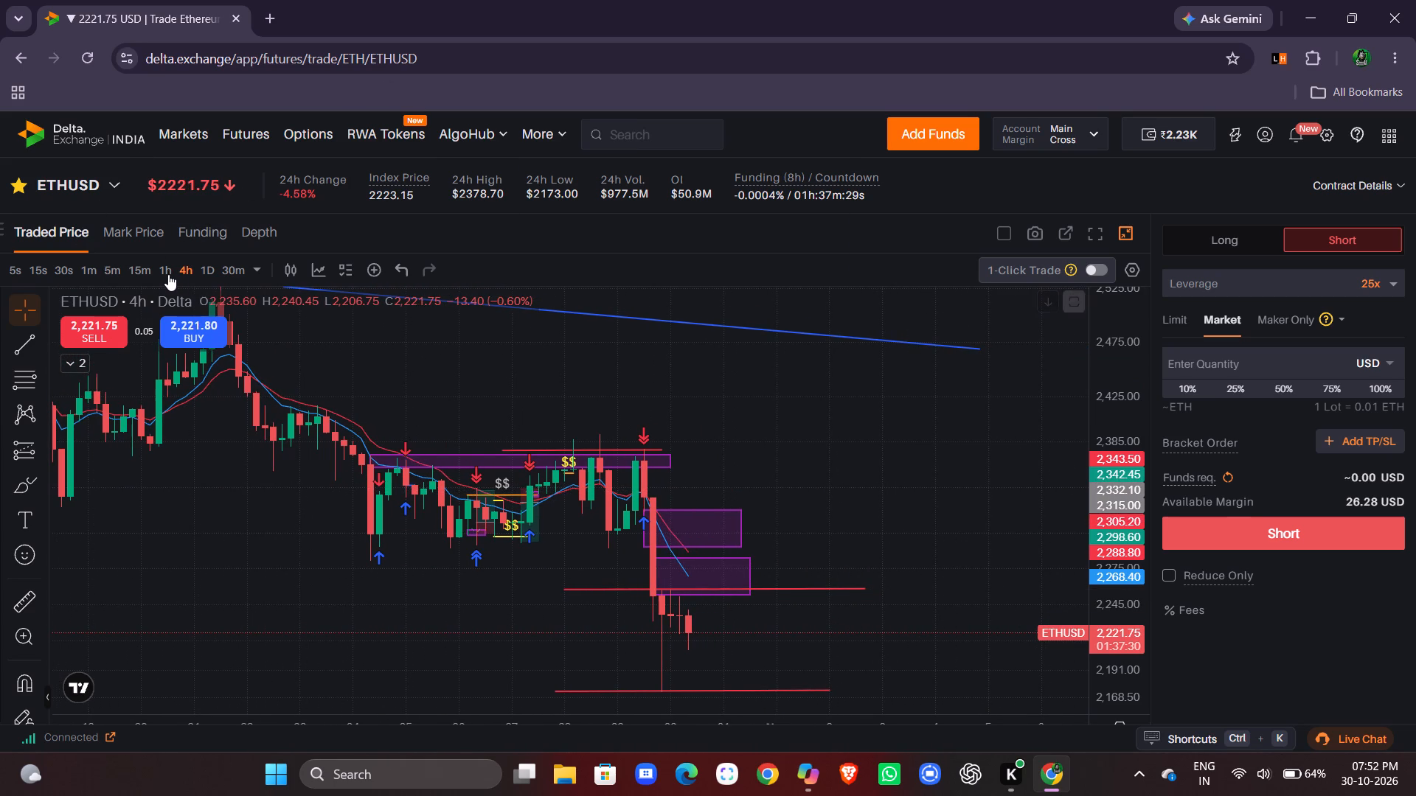
{"action": "left_click", "coordinate": [164, 274]}
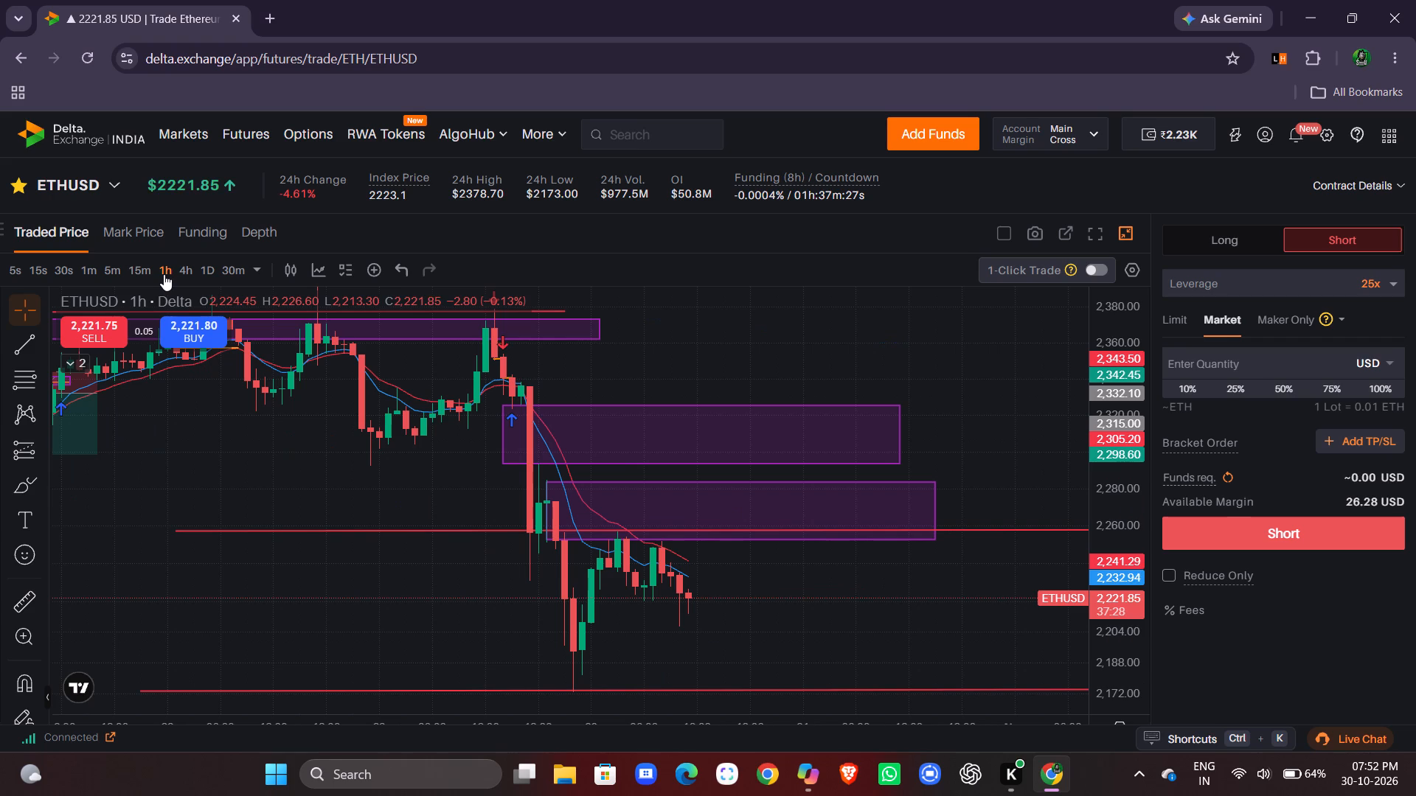
{"action": "scroll", "coordinate": [957, 339], "scroll_direction": "left", "scroll_amount": 1}
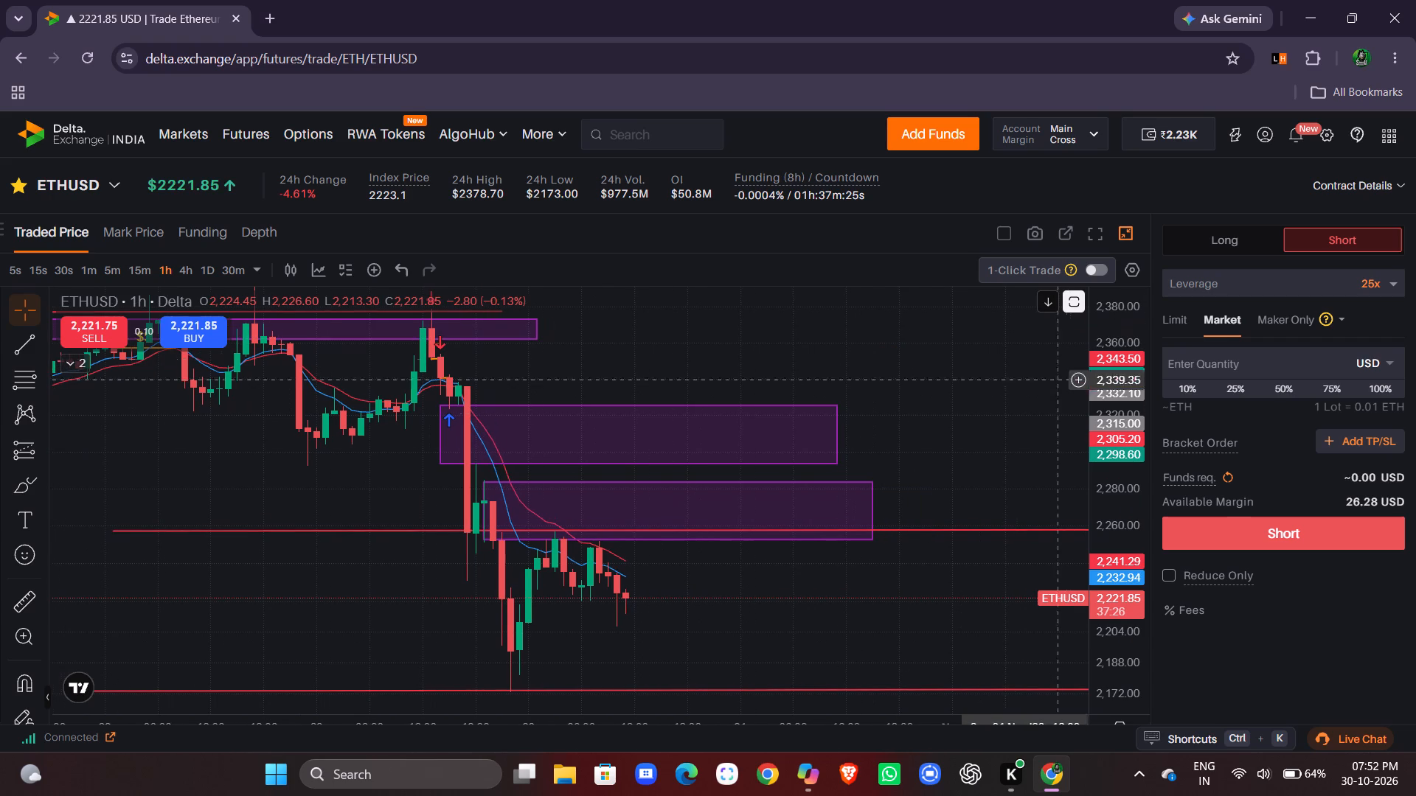
{"action": "left_click", "coordinate": [1108, 527]}
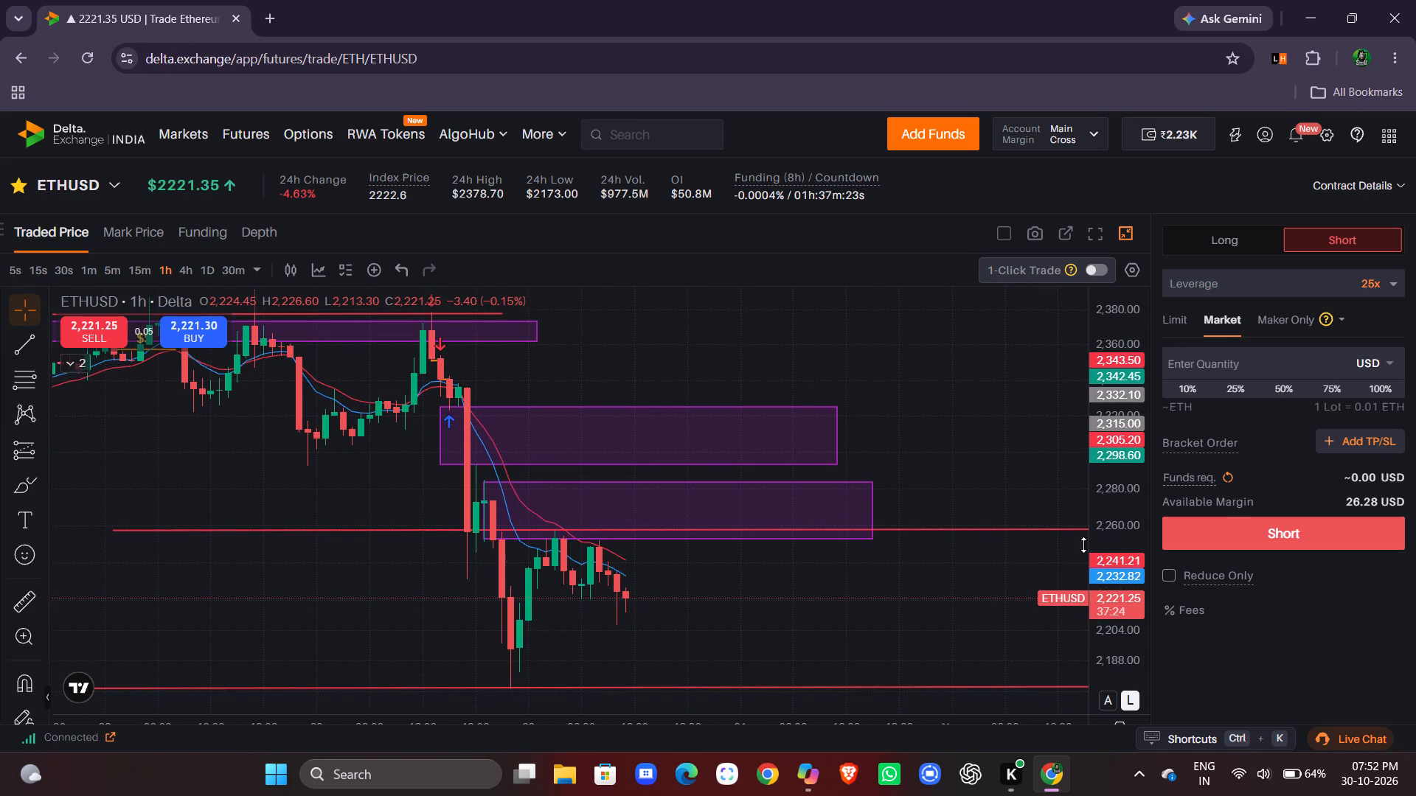
{"action": "left_click_drag", "start_coordinate": [923, 632], "coordinate": [891, 612]}
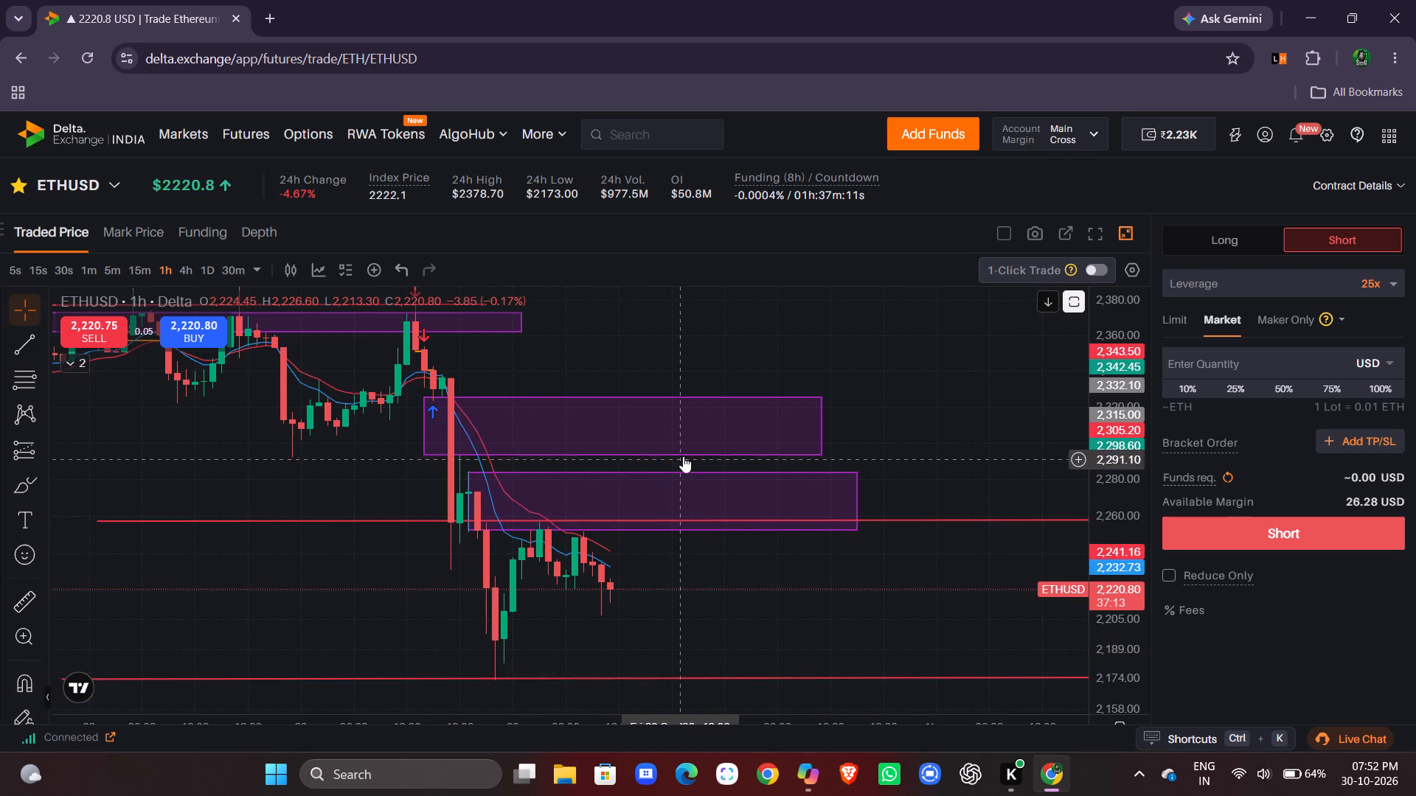
{"action": "scroll", "coordinate": [774, 643], "scroll_direction": "right", "scroll_amount": 1}
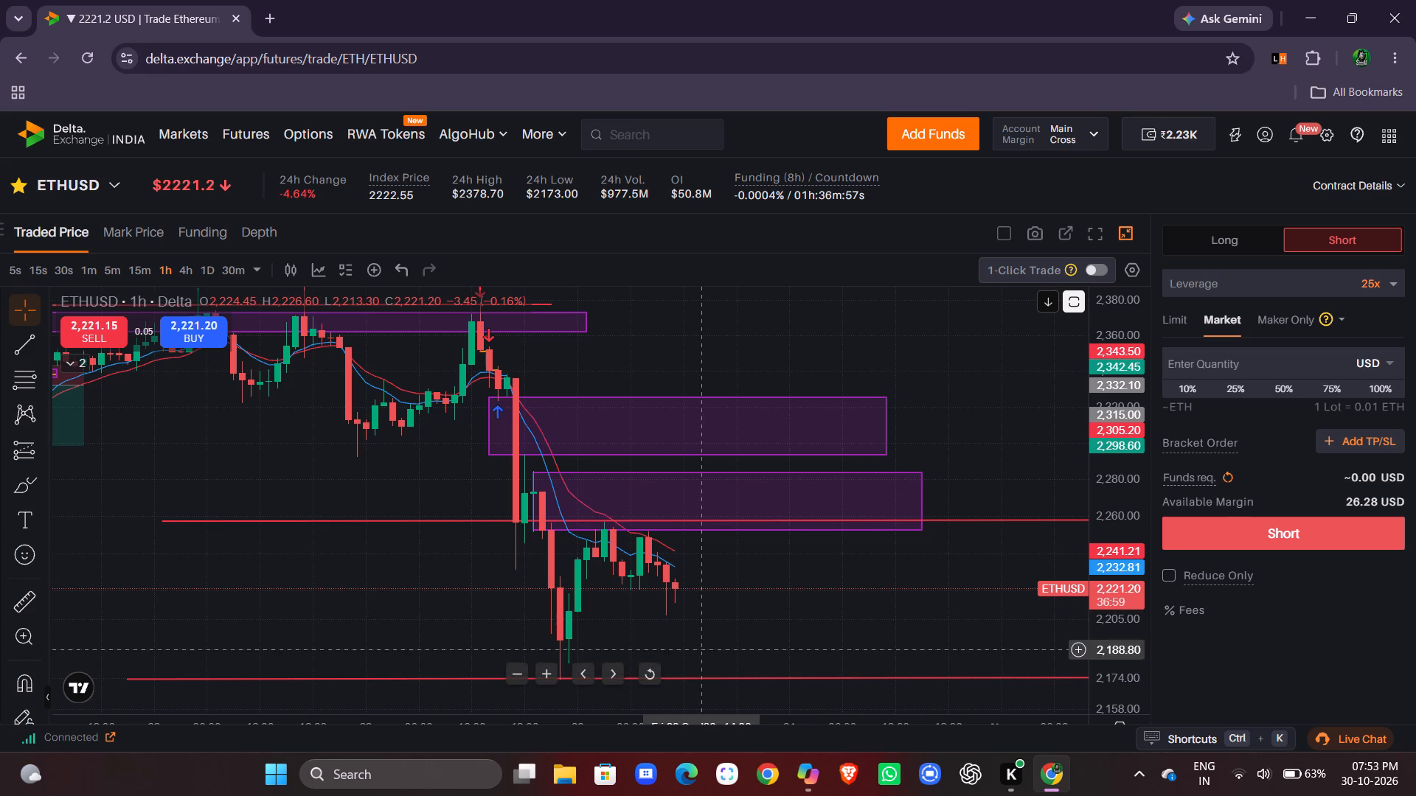
{"action": "scroll", "coordinate": [705, 635], "scroll_direction": "left", "scroll_amount": 1}
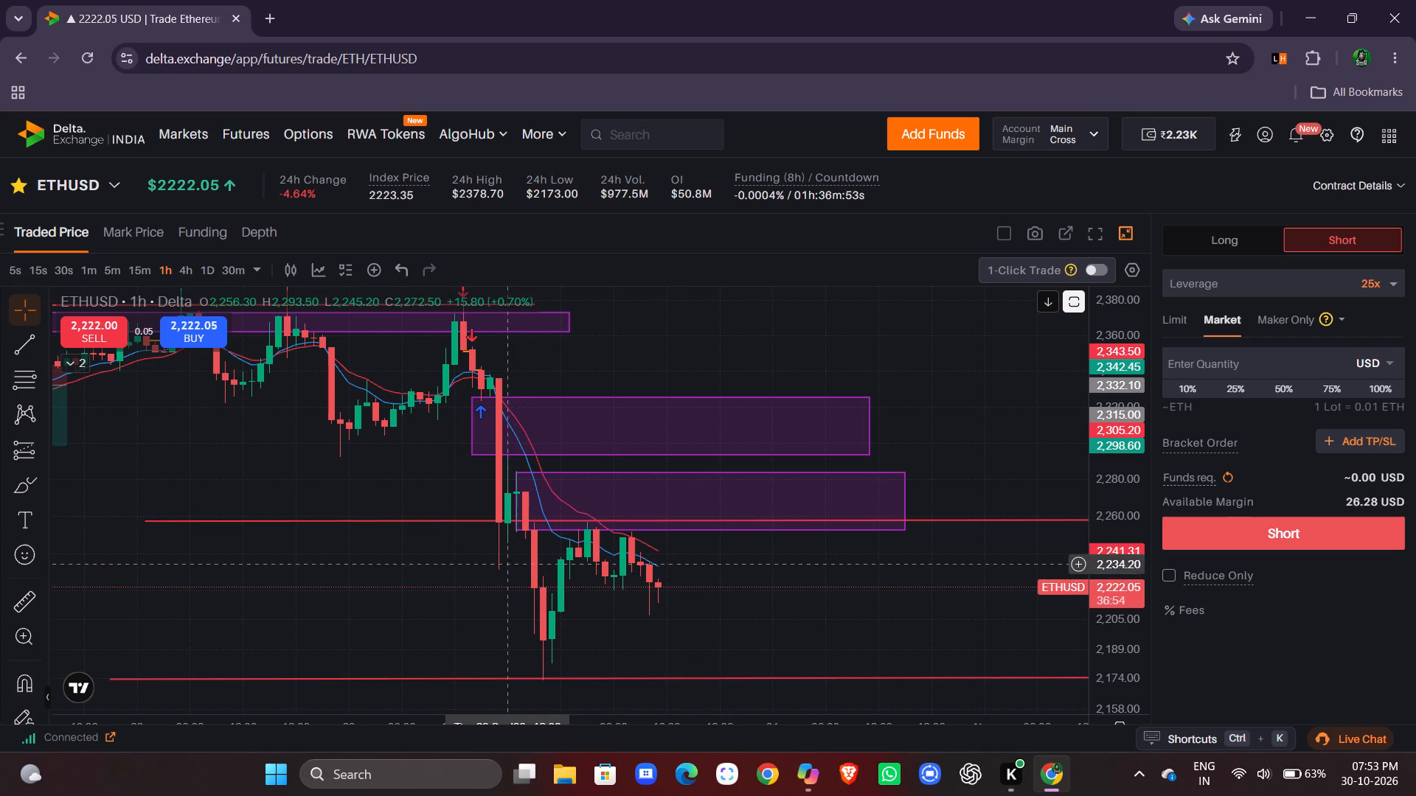
{"action": "scroll", "coordinate": [839, 648], "scroll_direction": "left", "scroll_amount": 1}
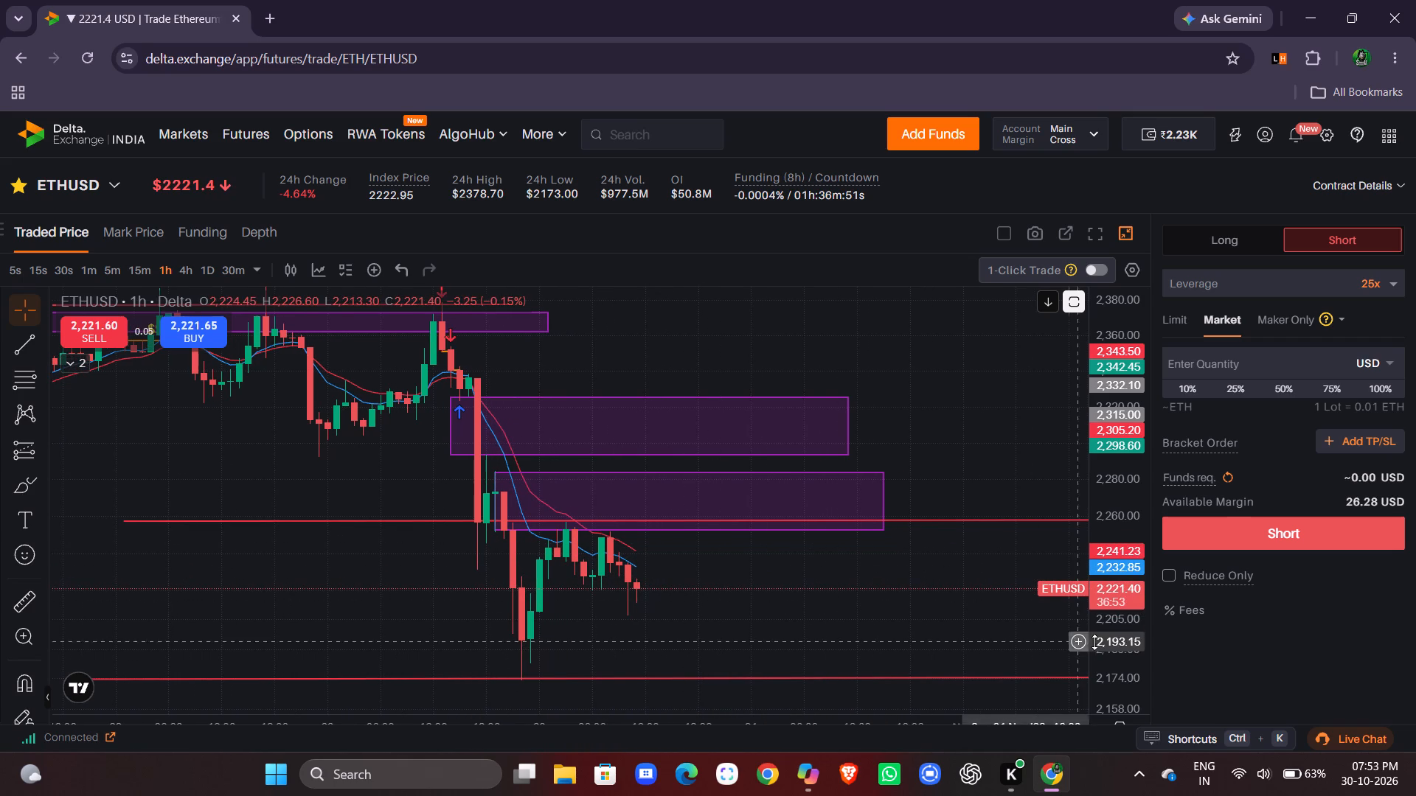
{"action": "left_click_drag", "start_coordinate": [1103, 567], "coordinate": [1111, 539]}
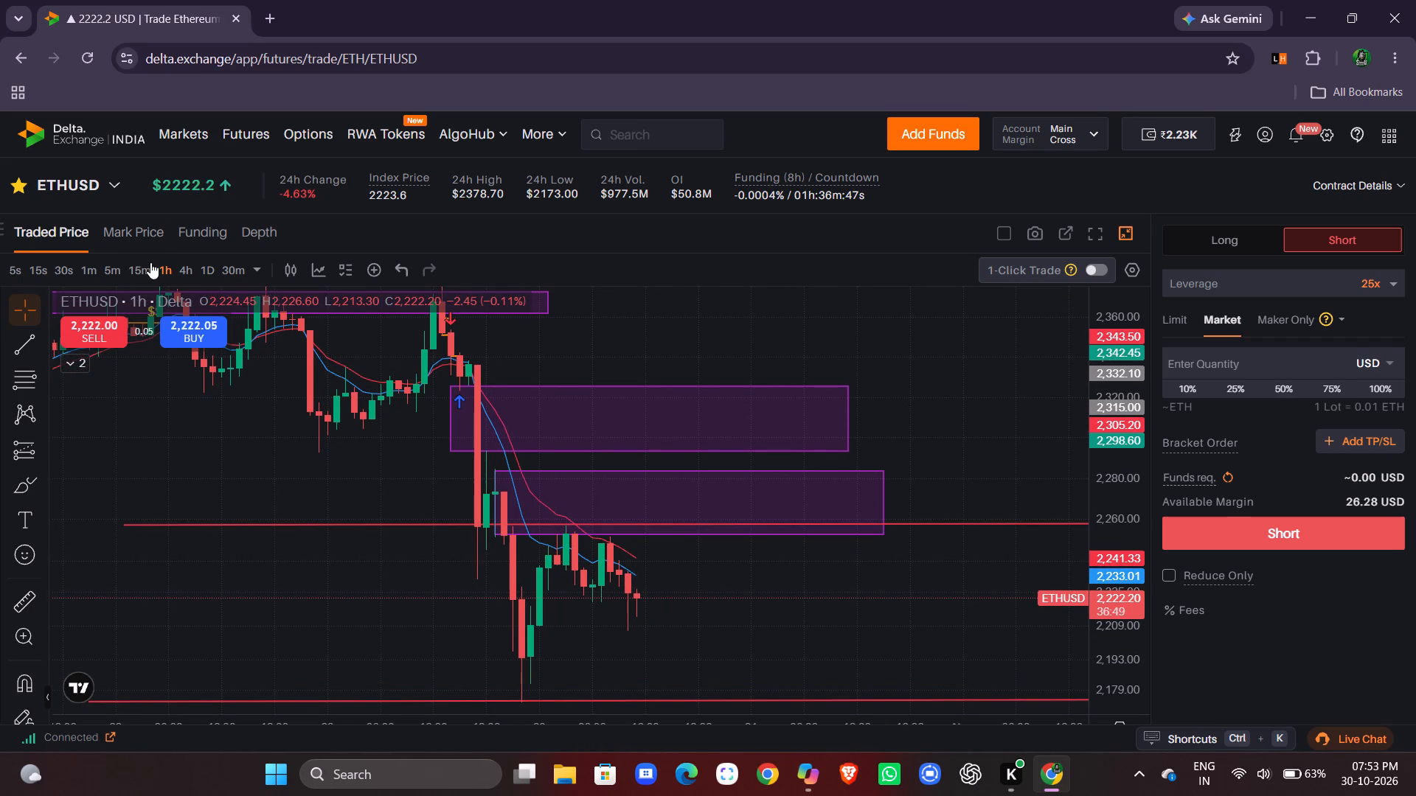
Check ETHUSD on the 1m and 5m timeframes, and return to 15m to examine the latest candles between the red levels.
{"action": "left_click", "coordinate": [88, 269]}
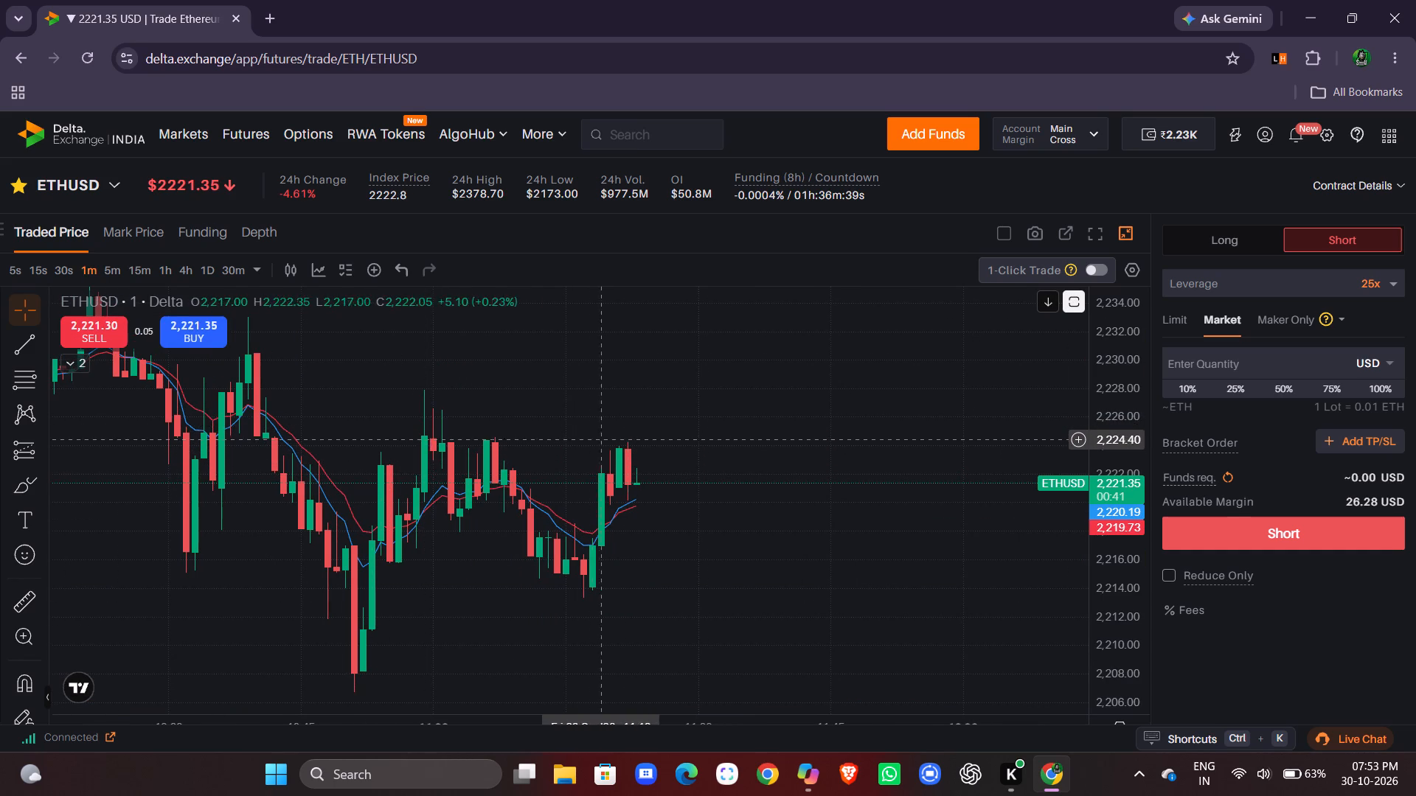
{"action": "left_click", "coordinate": [107, 265]}
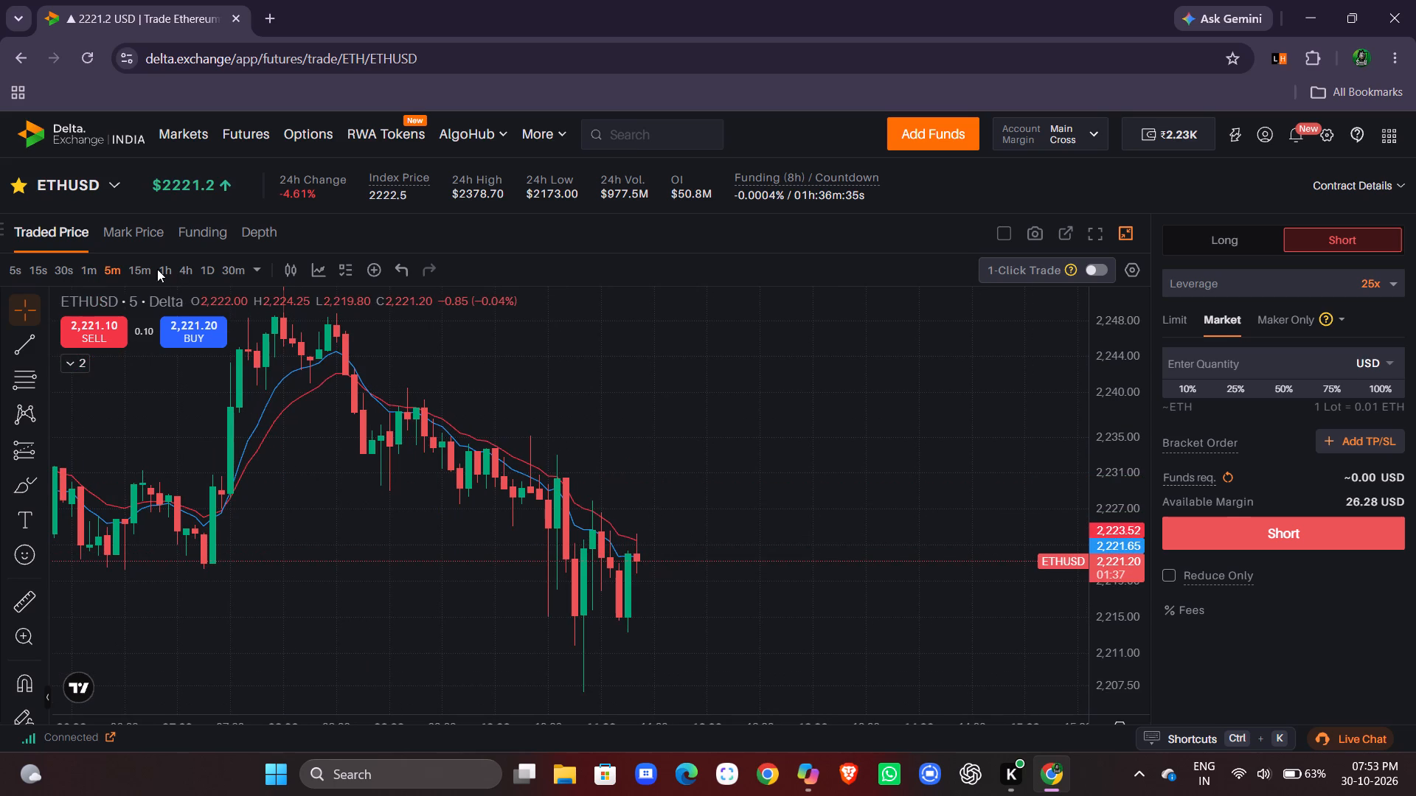
{"action": "left_click", "coordinate": [145, 270]}
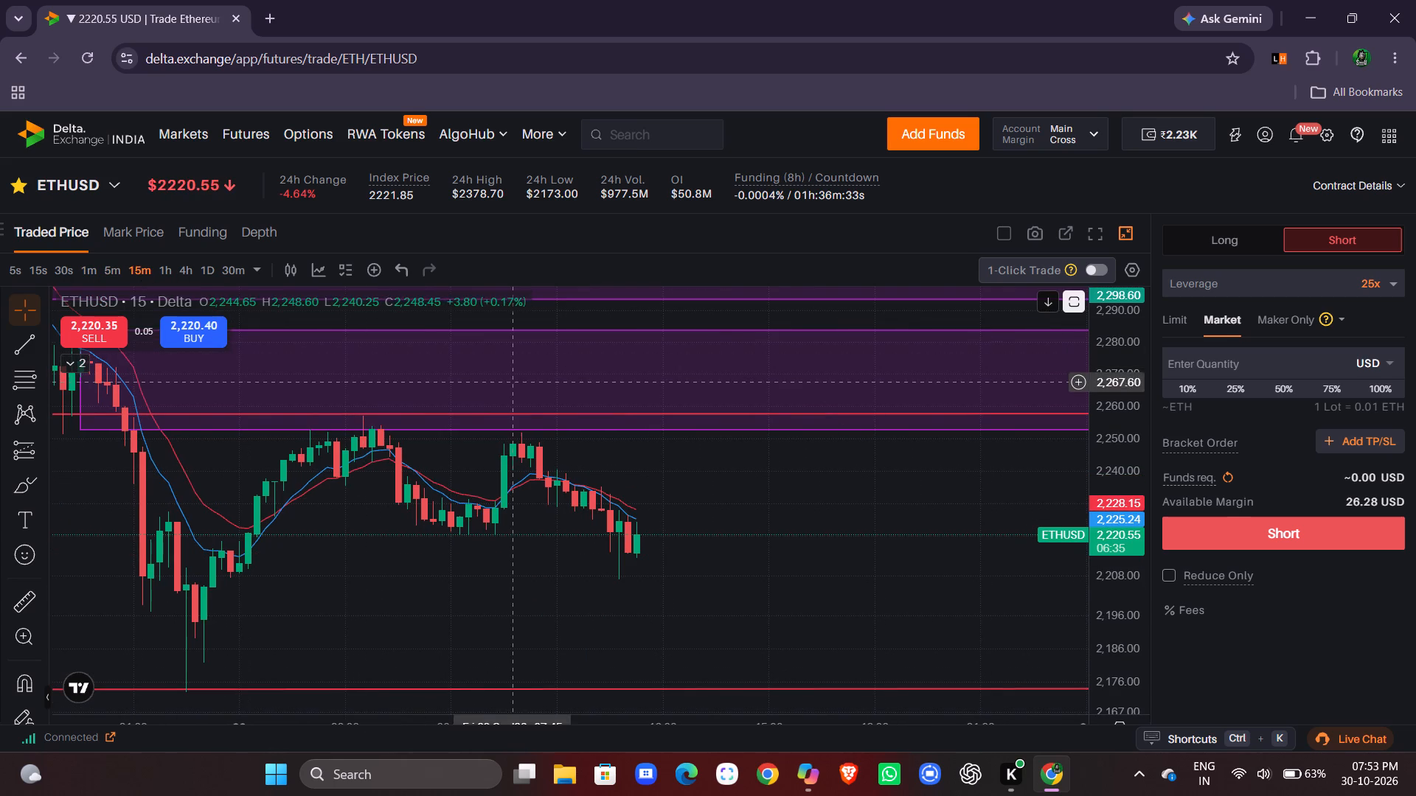
{"action": "scroll", "coordinate": [401, 544], "scroll_direction": "right", "scroll_amount": 1}
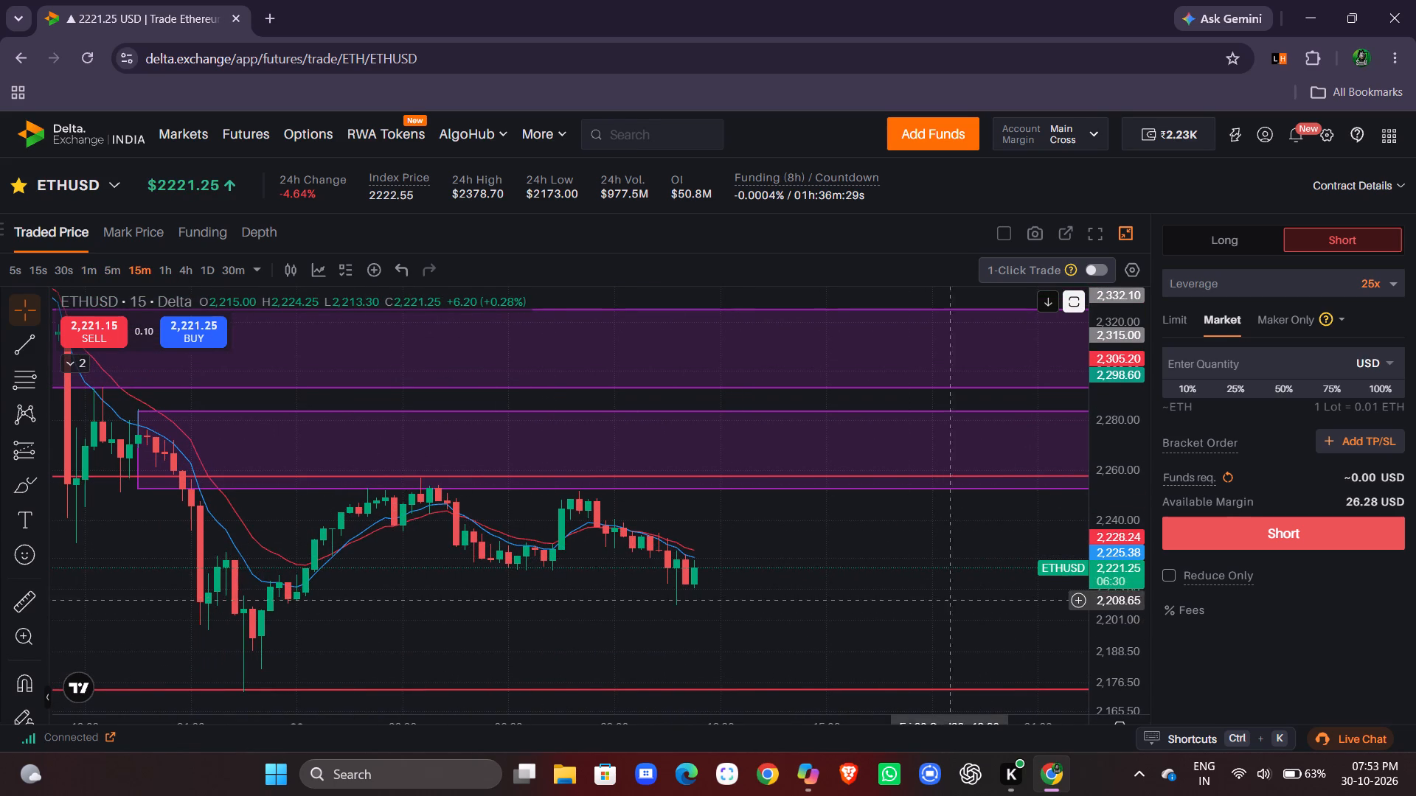
{"action": "left_click_drag", "start_coordinate": [1121, 574], "coordinate": [1121, 549]}
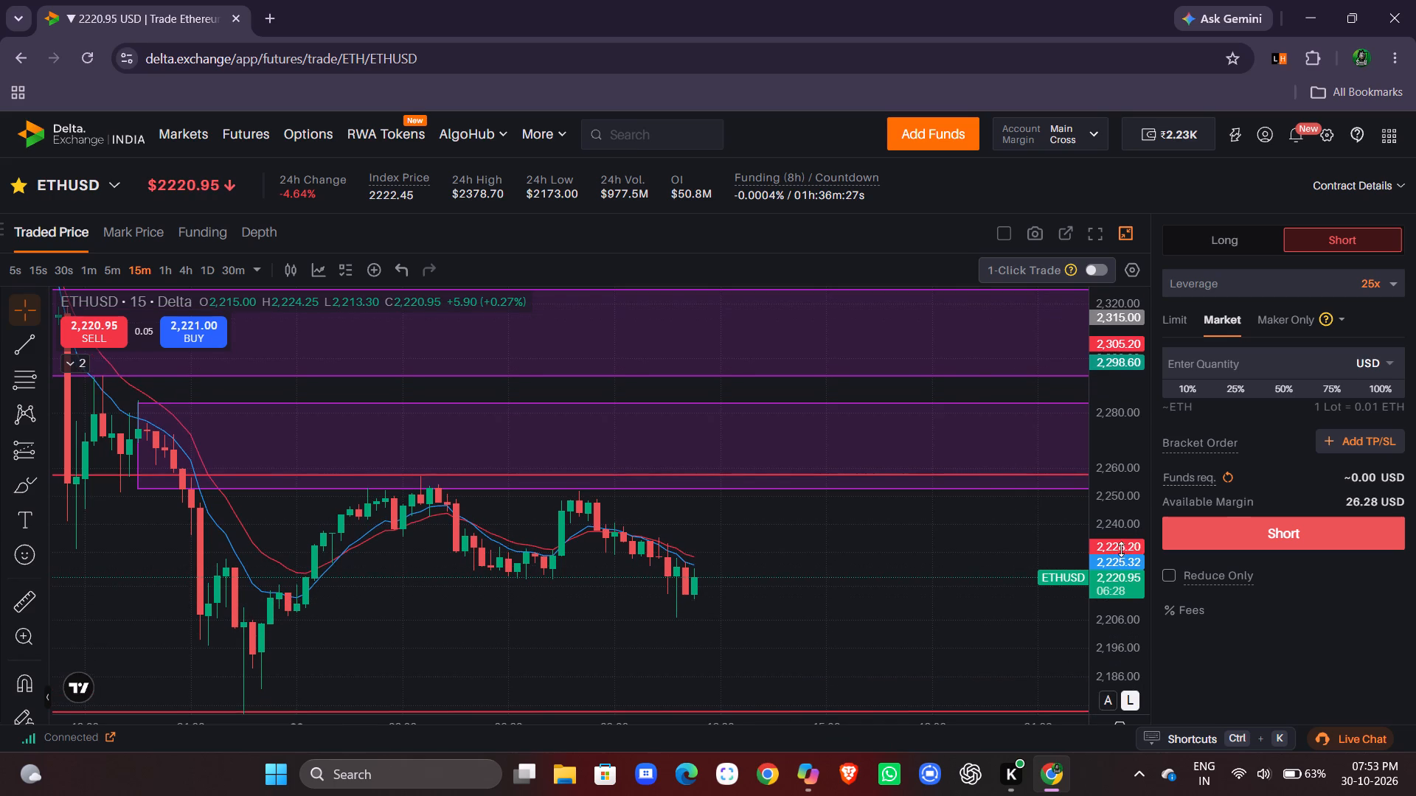
{"action": "left_click_drag", "start_coordinate": [949, 556], "coordinate": [861, 512]}
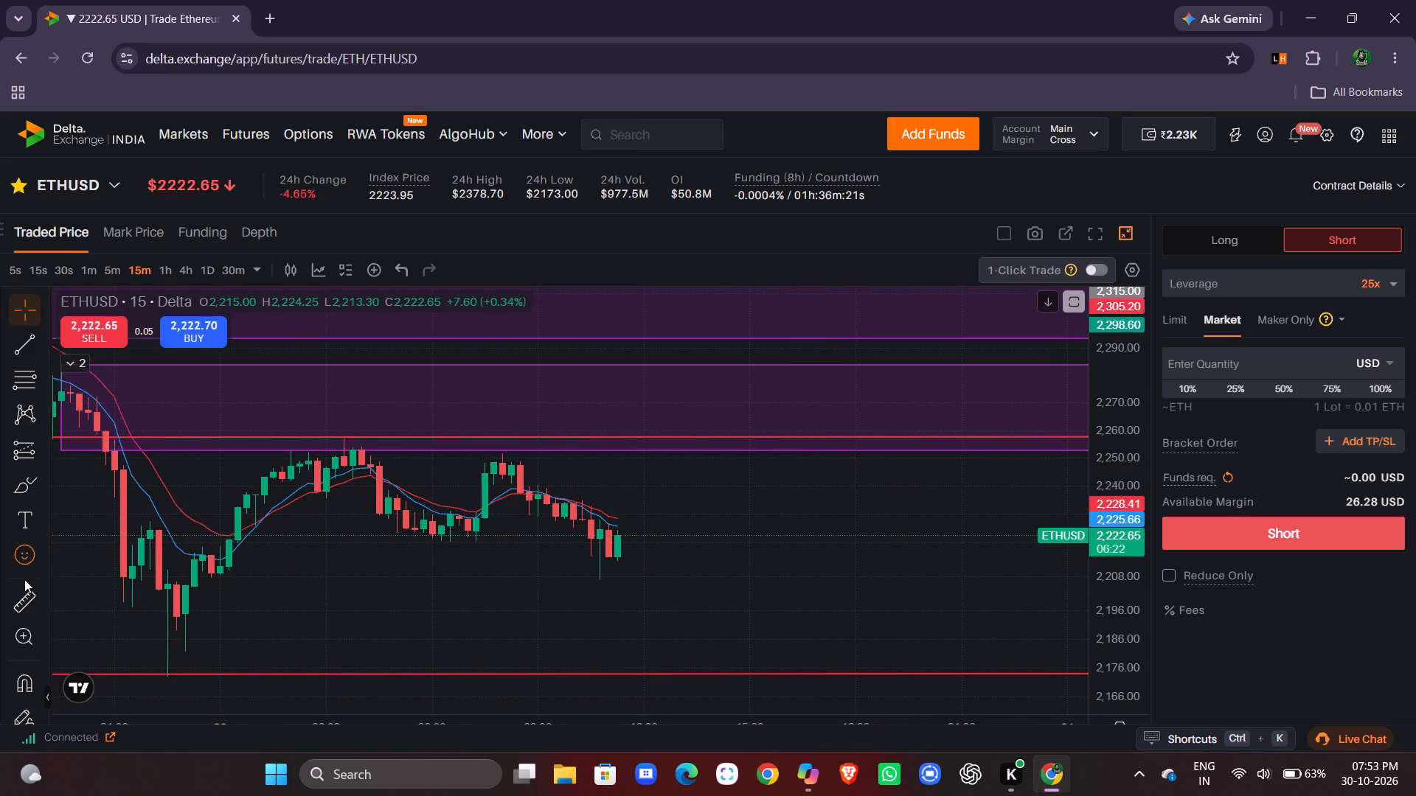
Measure the move from the current ETHUSD price up to the red level near 2,258 on the 15m chart.
{"action": "left_click", "coordinate": [29, 601]}
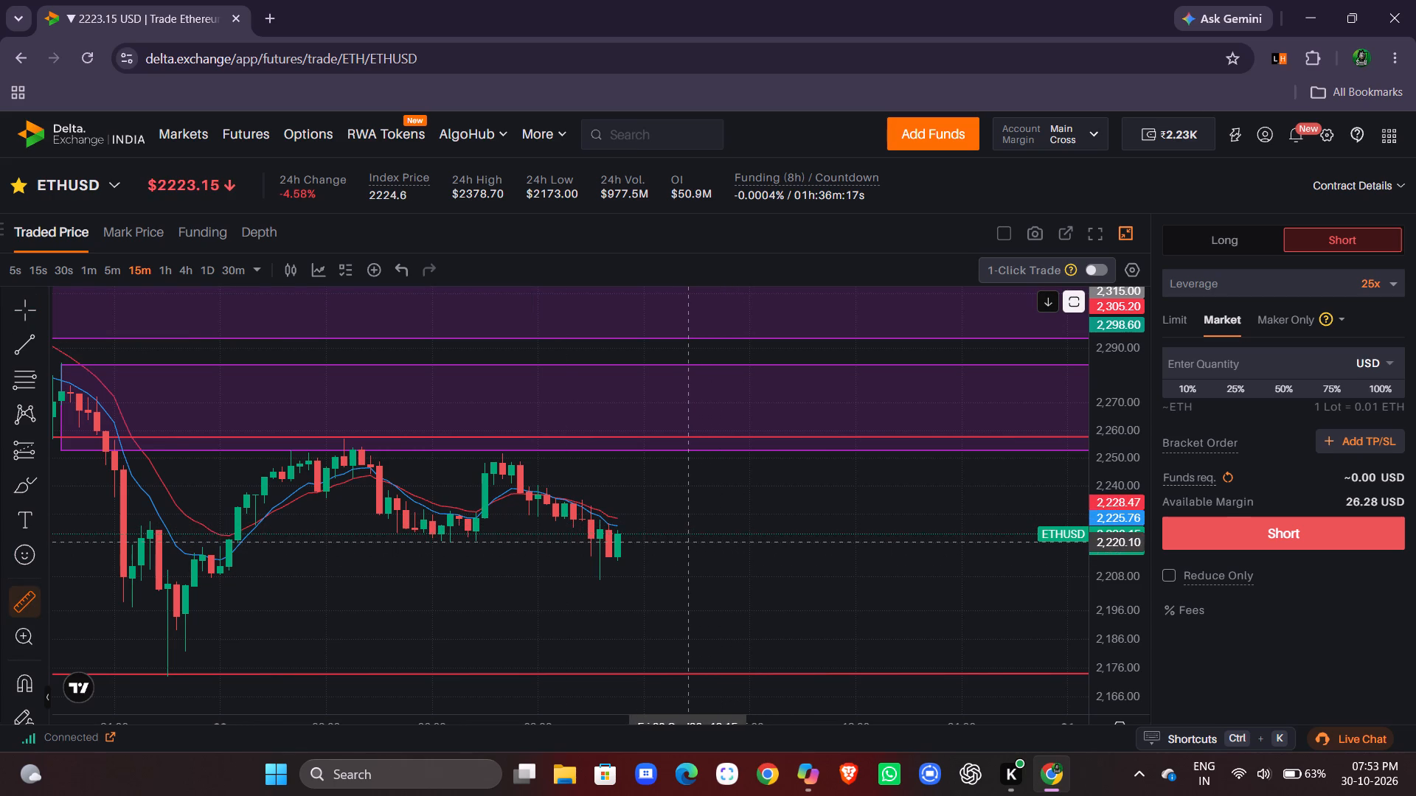
{"action": "left_click", "coordinate": [694, 533]}
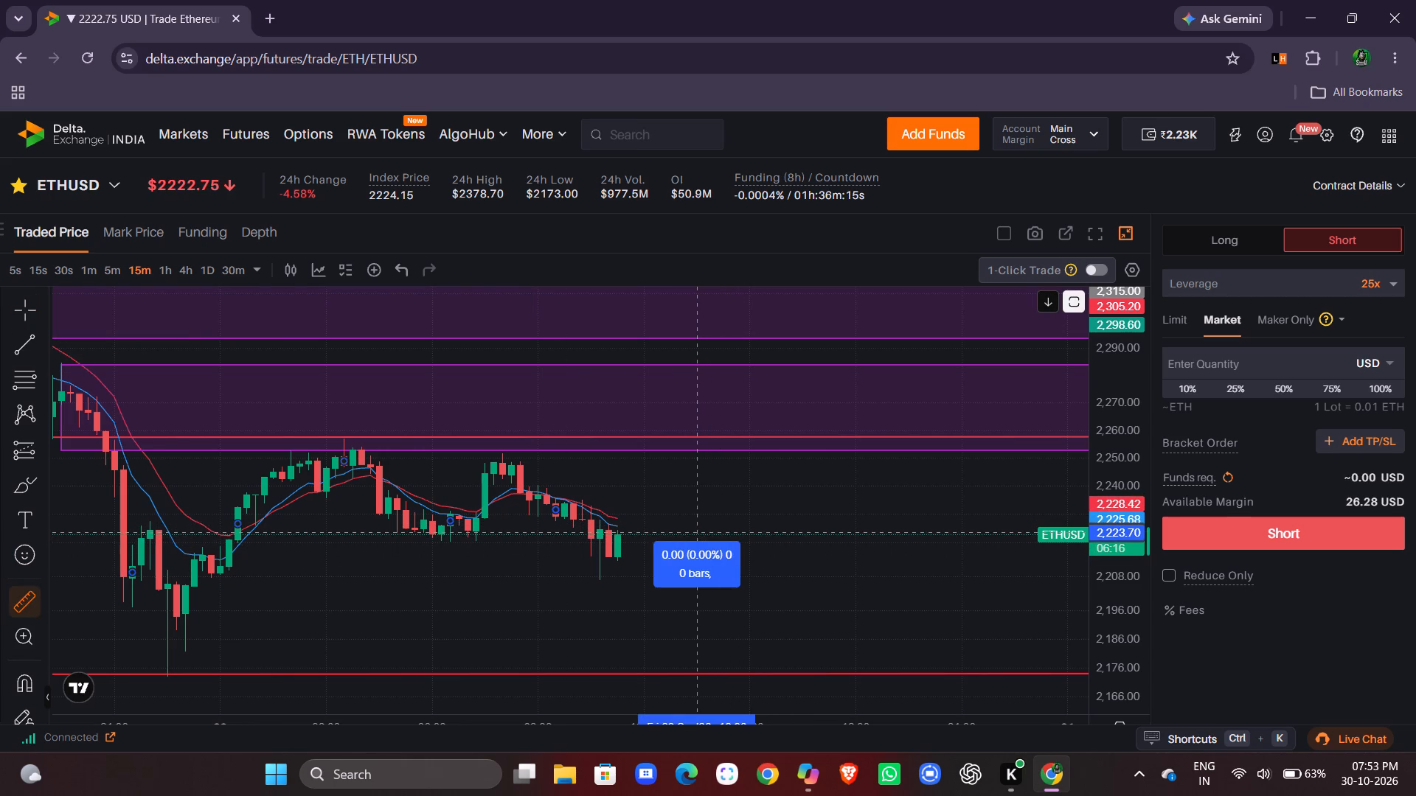
{"action": "left_click", "coordinate": [585, 434]}
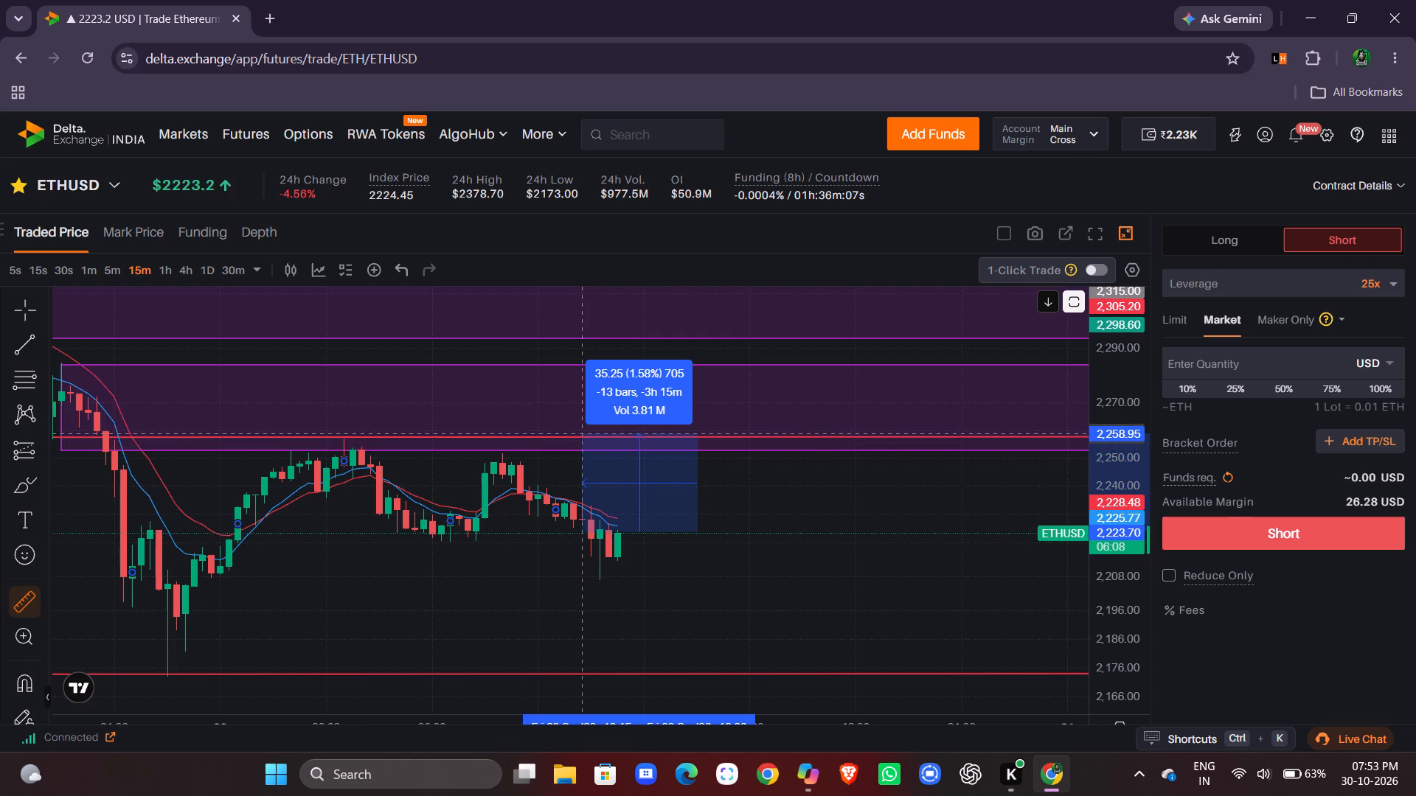
{"action": "left_click", "coordinate": [653, 472]}
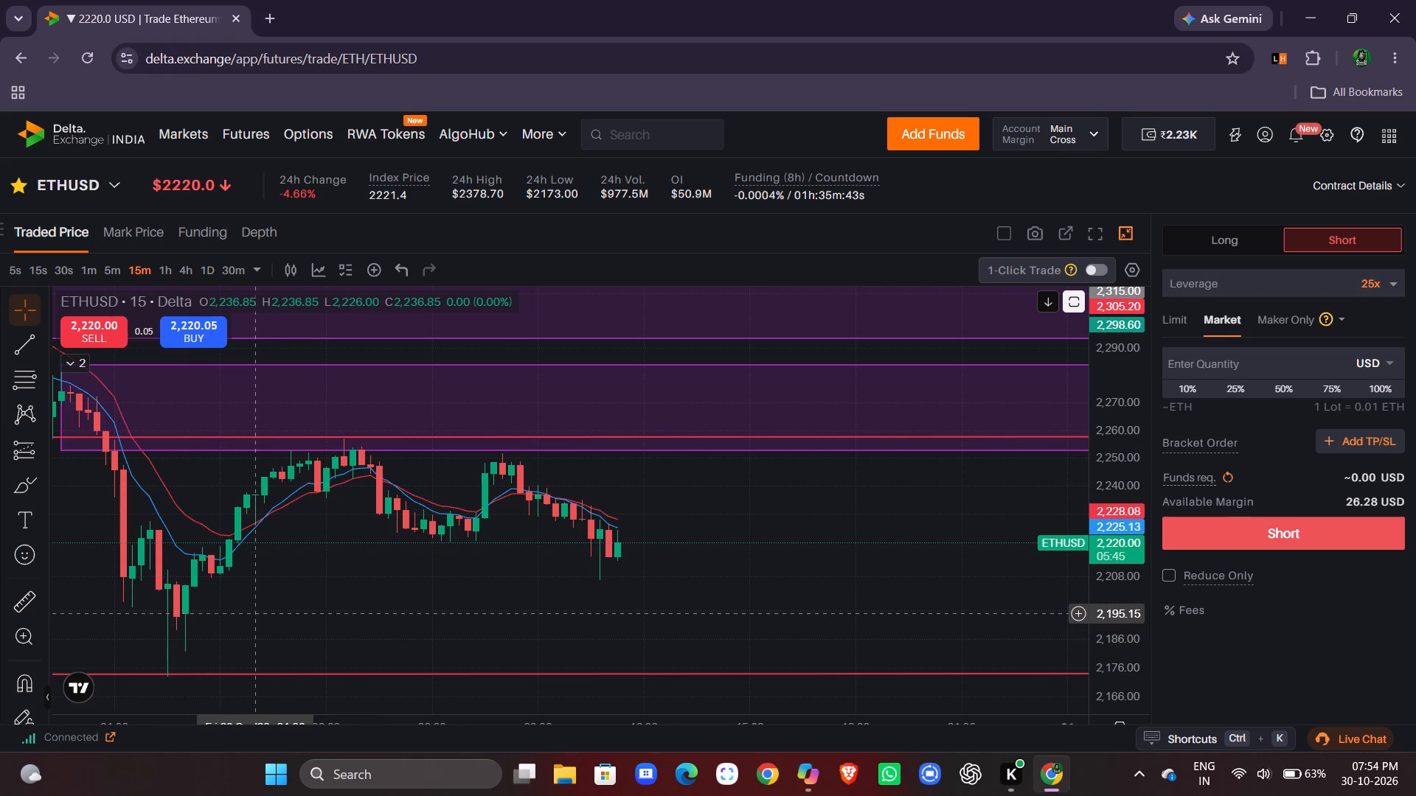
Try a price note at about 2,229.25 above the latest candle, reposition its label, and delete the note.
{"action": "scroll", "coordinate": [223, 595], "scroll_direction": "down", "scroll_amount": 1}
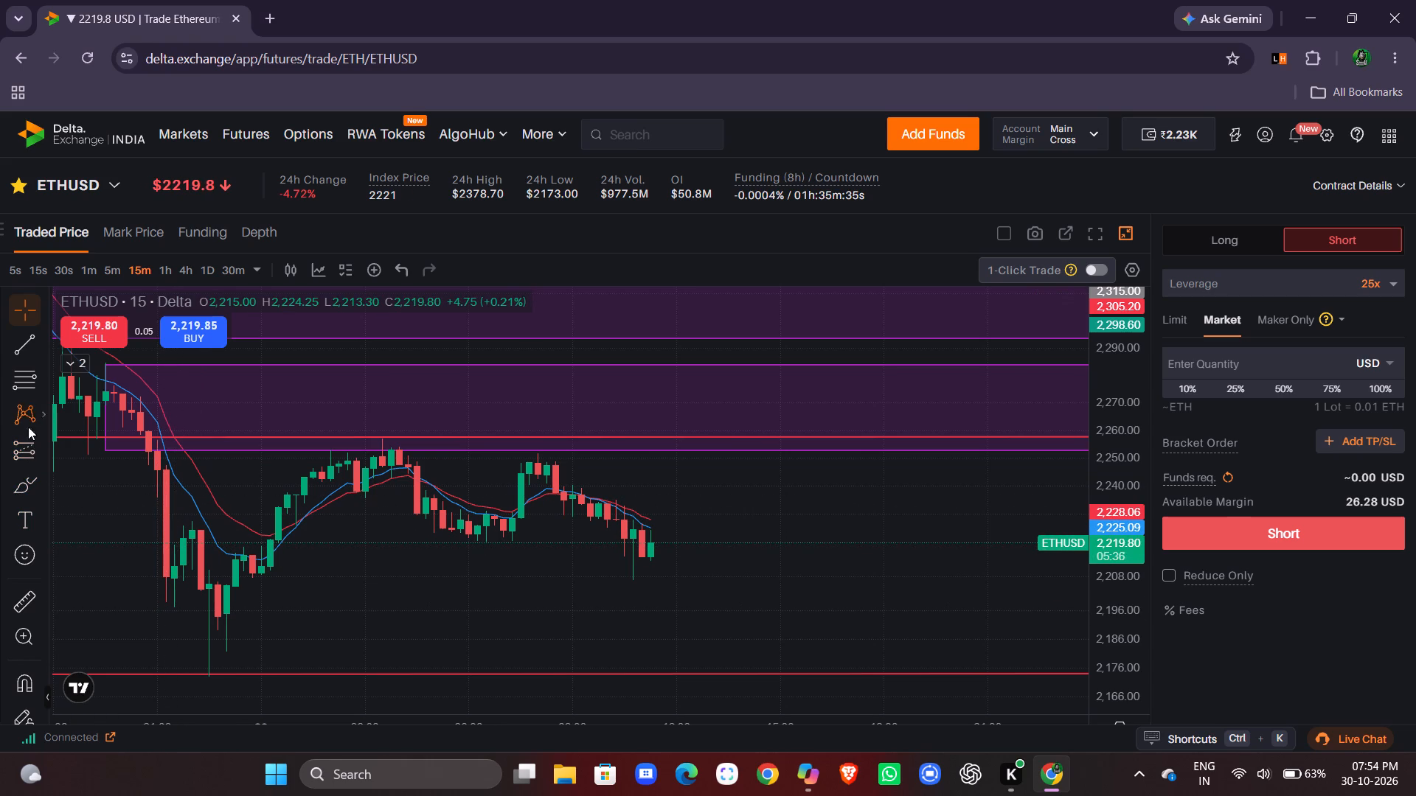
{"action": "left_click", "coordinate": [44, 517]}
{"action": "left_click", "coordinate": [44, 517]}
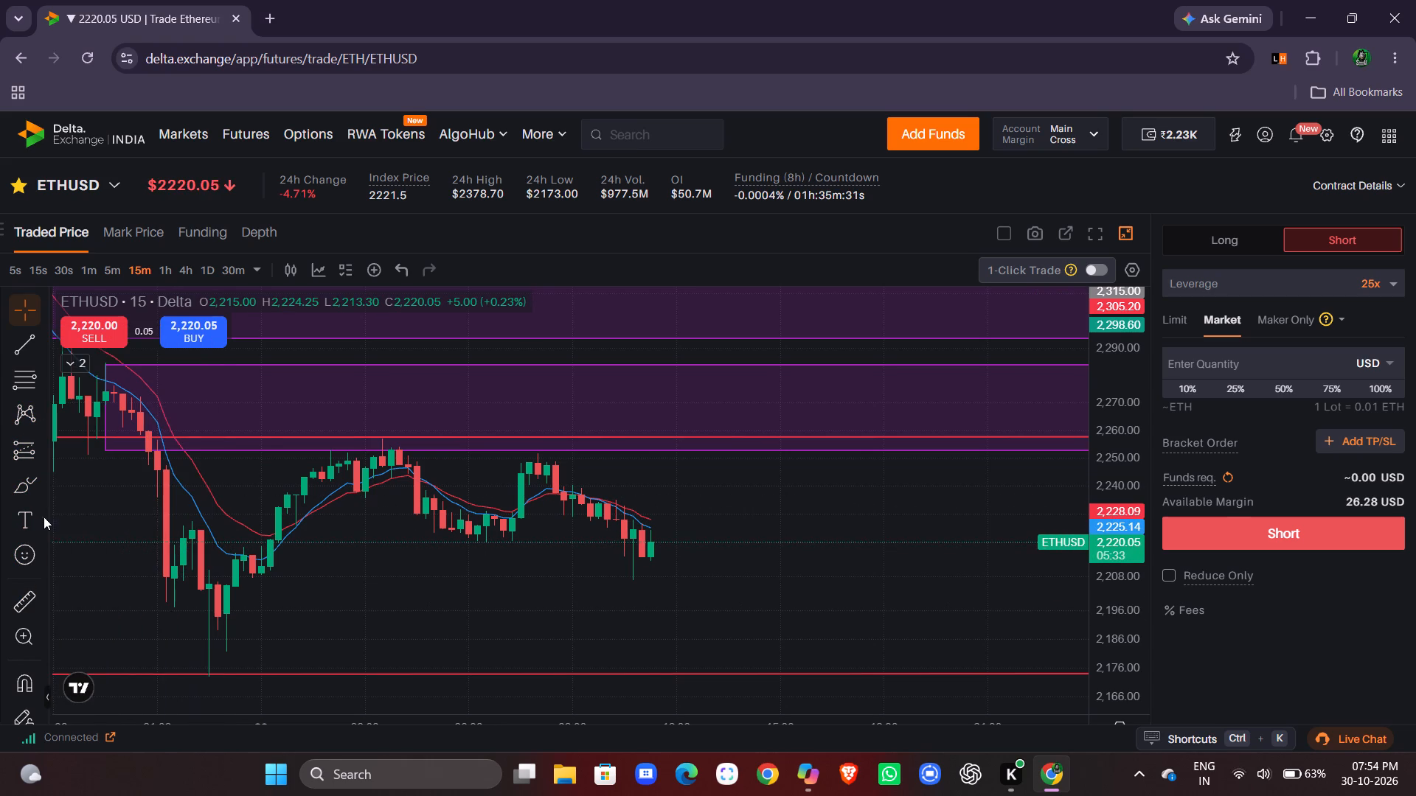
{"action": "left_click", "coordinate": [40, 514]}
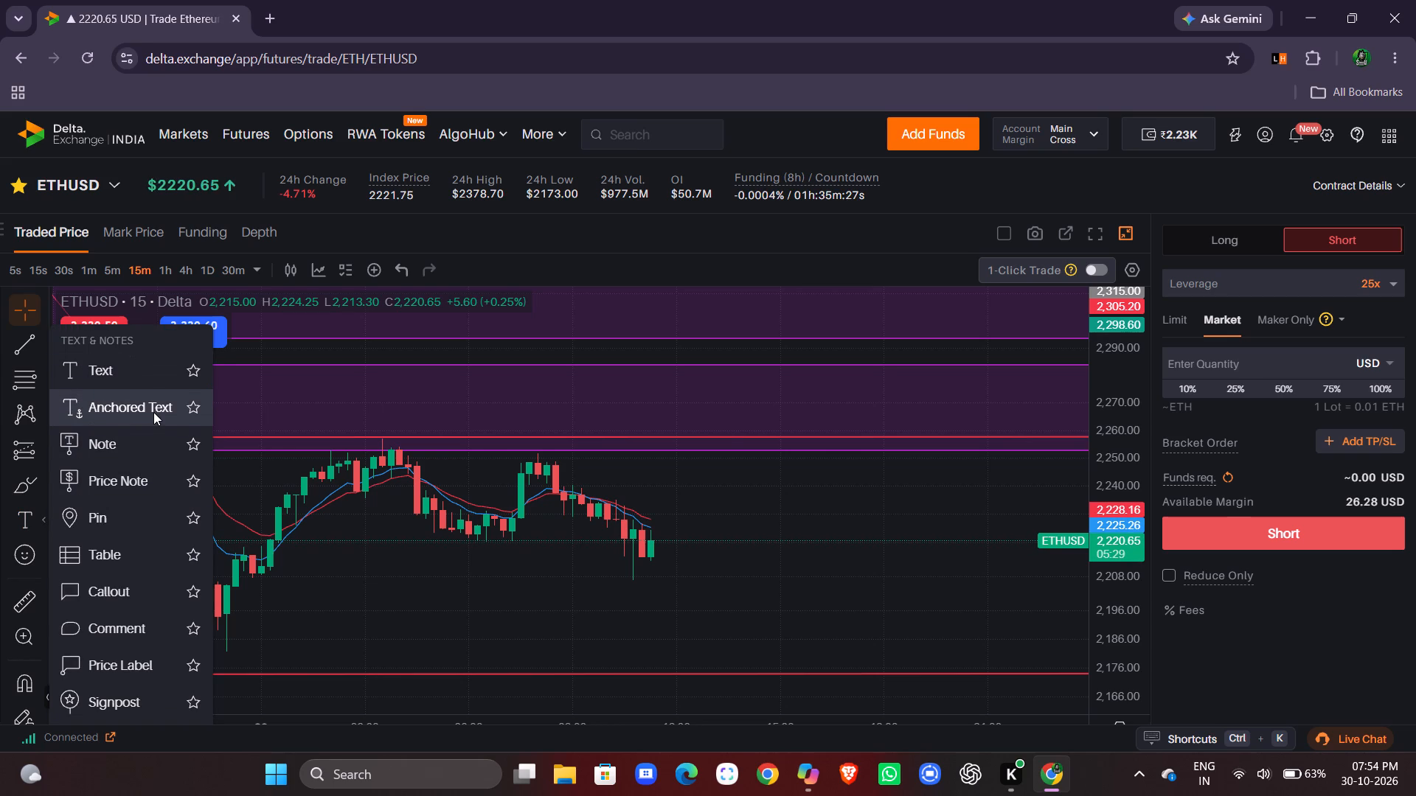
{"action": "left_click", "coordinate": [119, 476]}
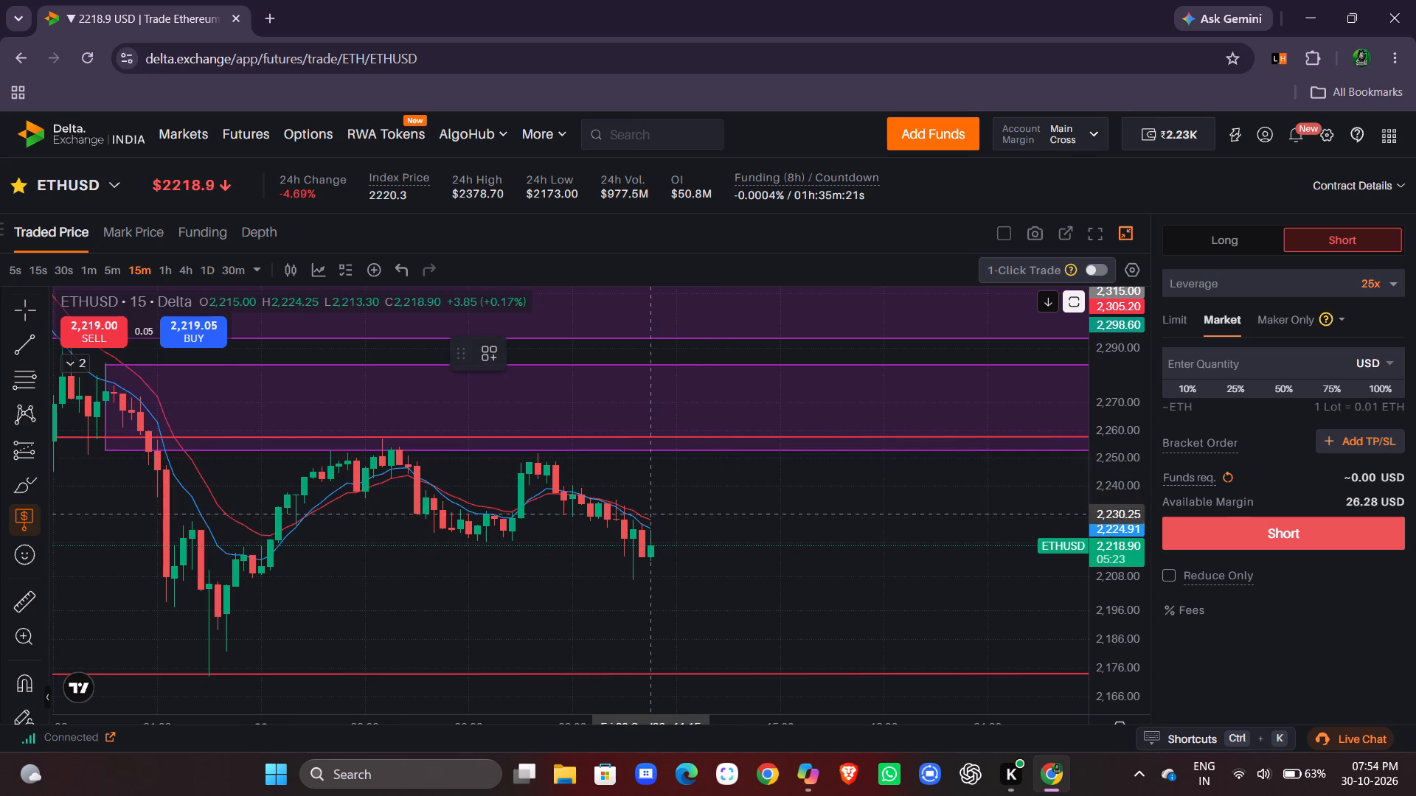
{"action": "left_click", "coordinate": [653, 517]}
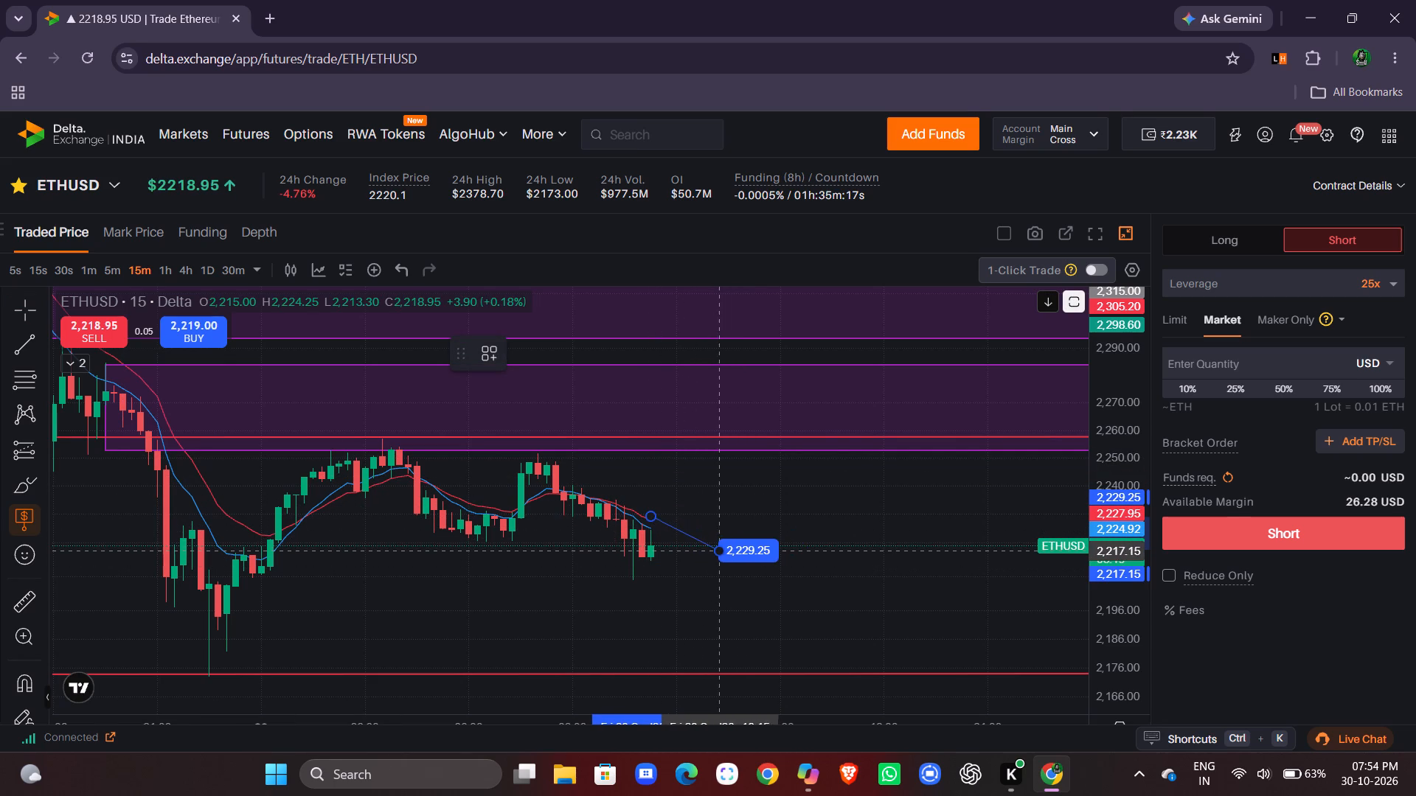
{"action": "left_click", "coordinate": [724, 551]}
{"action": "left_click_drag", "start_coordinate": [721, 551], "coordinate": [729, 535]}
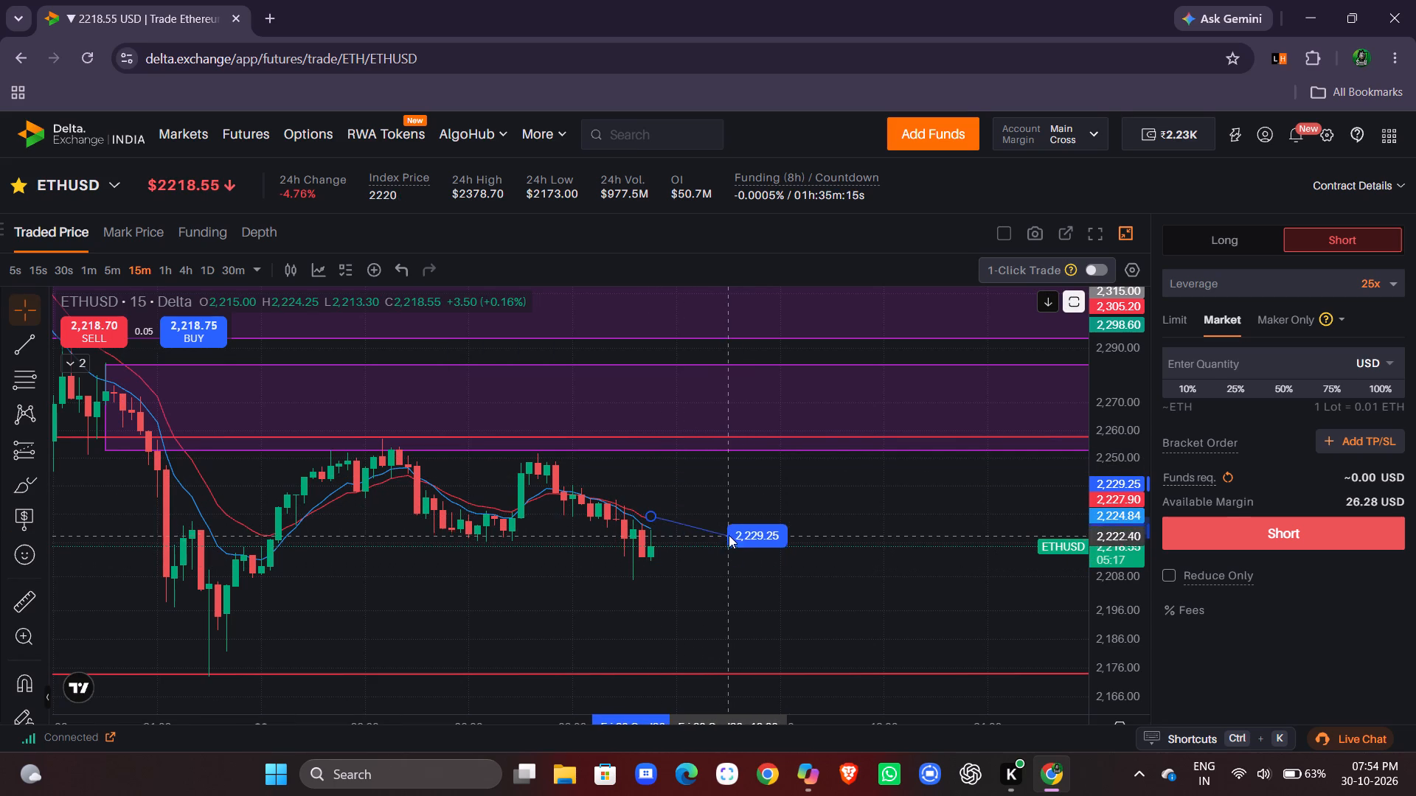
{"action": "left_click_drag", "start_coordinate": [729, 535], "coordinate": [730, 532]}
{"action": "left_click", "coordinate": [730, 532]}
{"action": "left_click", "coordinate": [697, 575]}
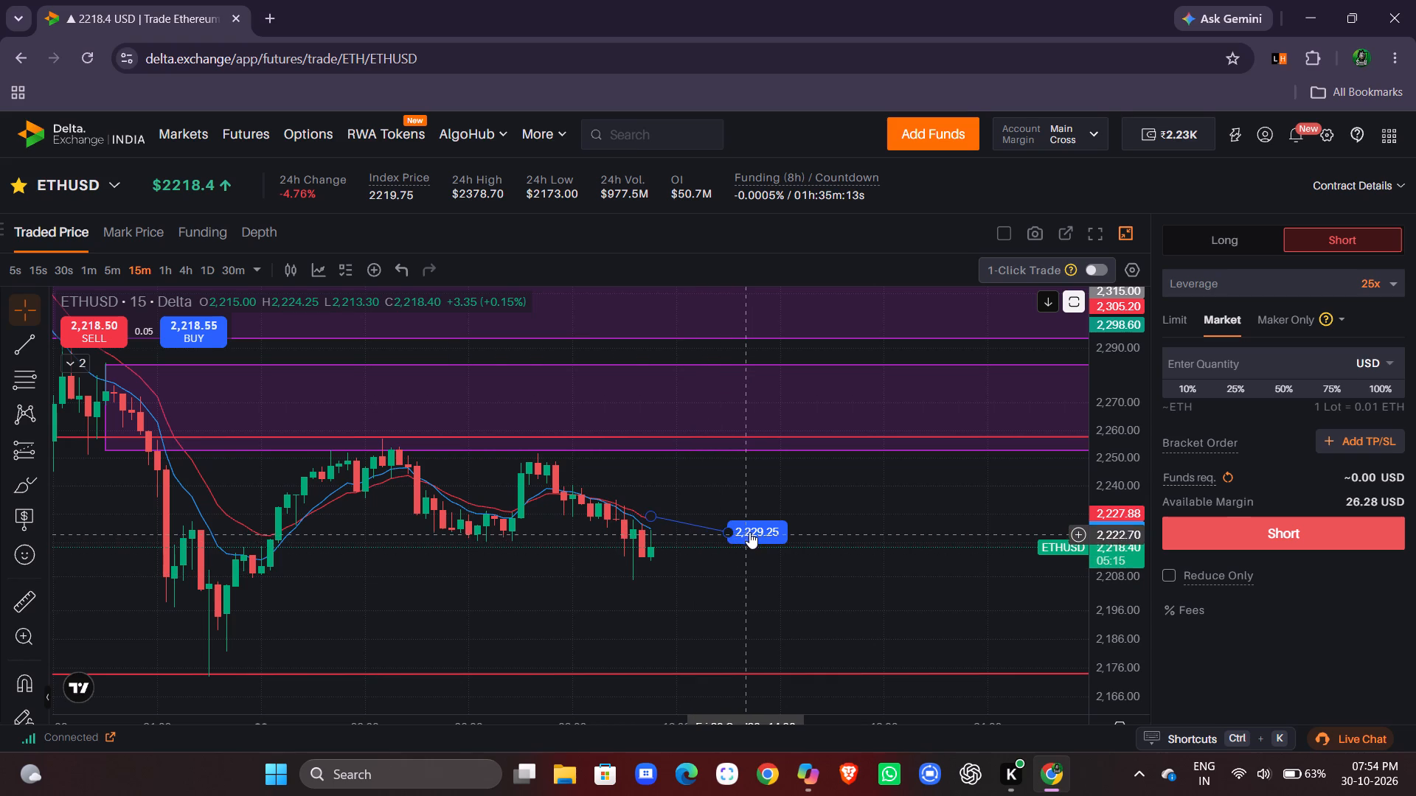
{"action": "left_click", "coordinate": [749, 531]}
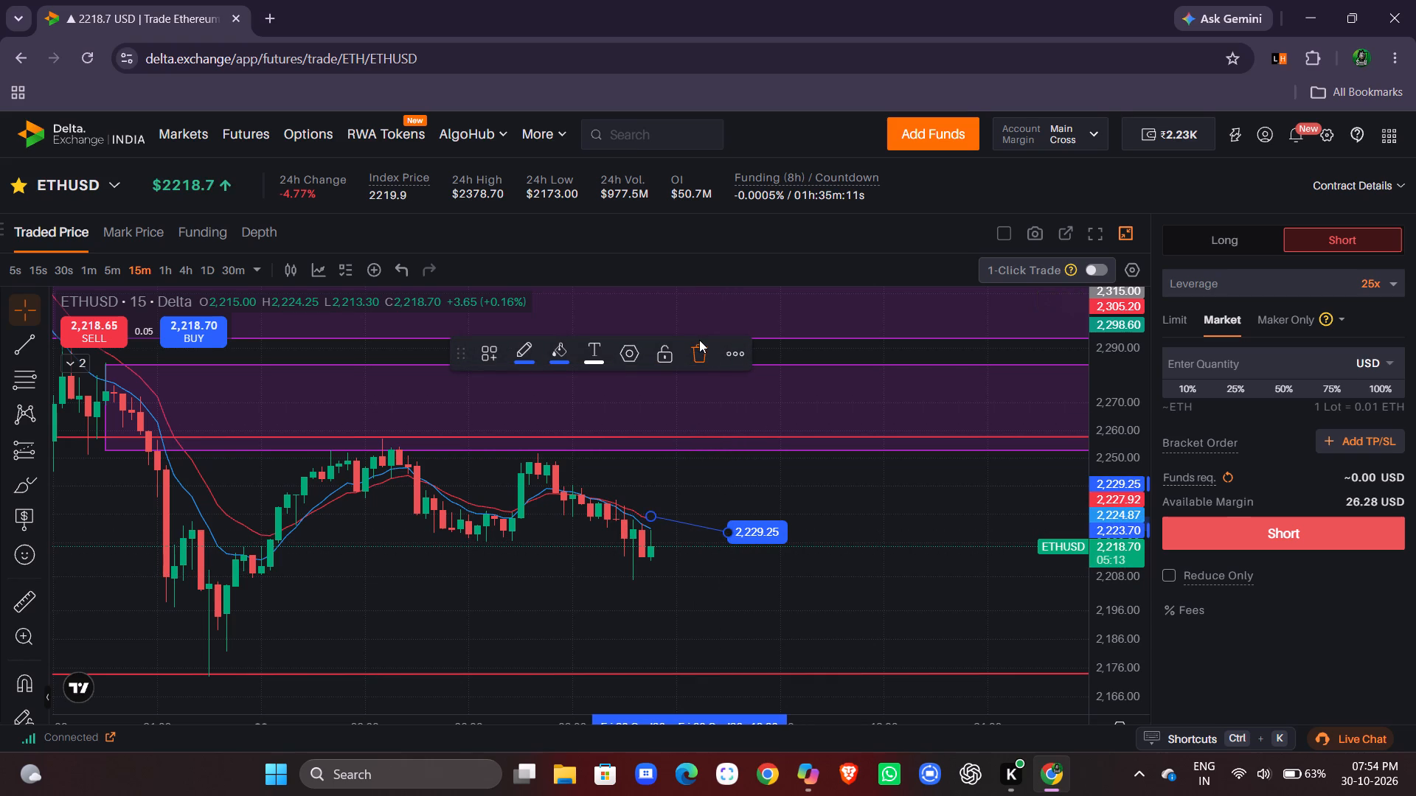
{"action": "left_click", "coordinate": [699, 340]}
Set the ETHUSD market short order quantity to 100 USD.
{"action": "left_click_drag", "start_coordinate": [1118, 495], "coordinate": [1122, 468]}
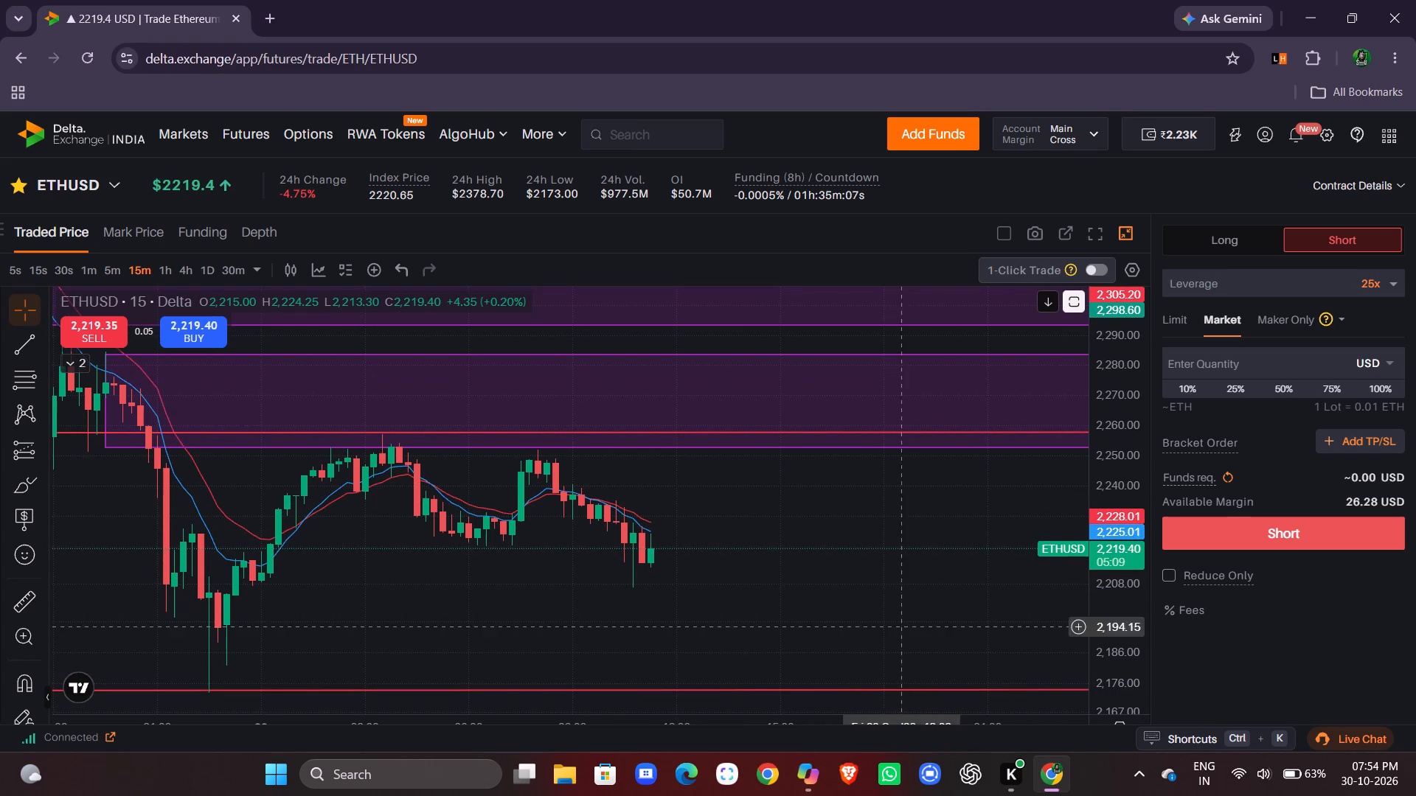
{"action": "left_click_drag", "start_coordinate": [1115, 542], "coordinate": [1123, 520]}
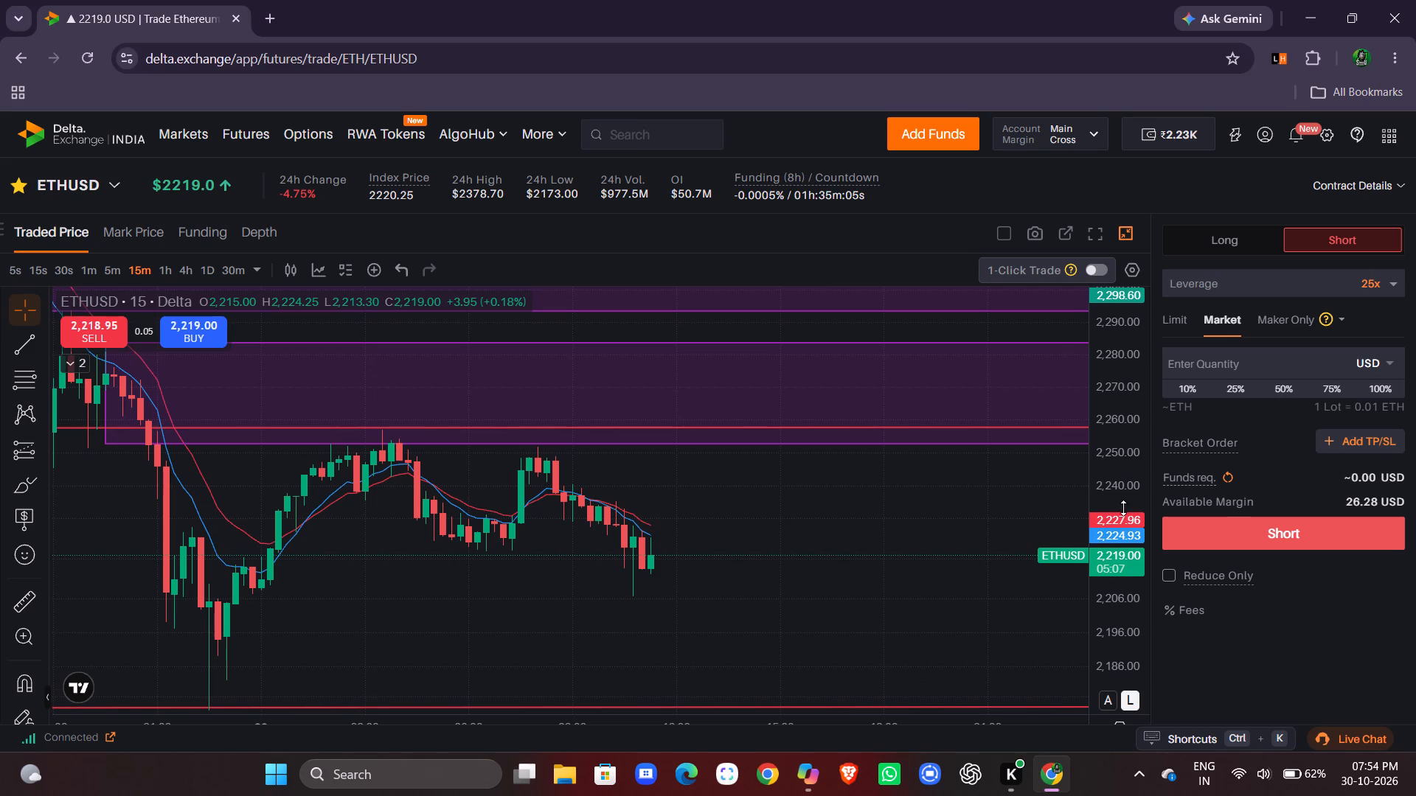
{"action": "left_click_drag", "start_coordinate": [1125, 420], "coordinate": [1122, 504]}
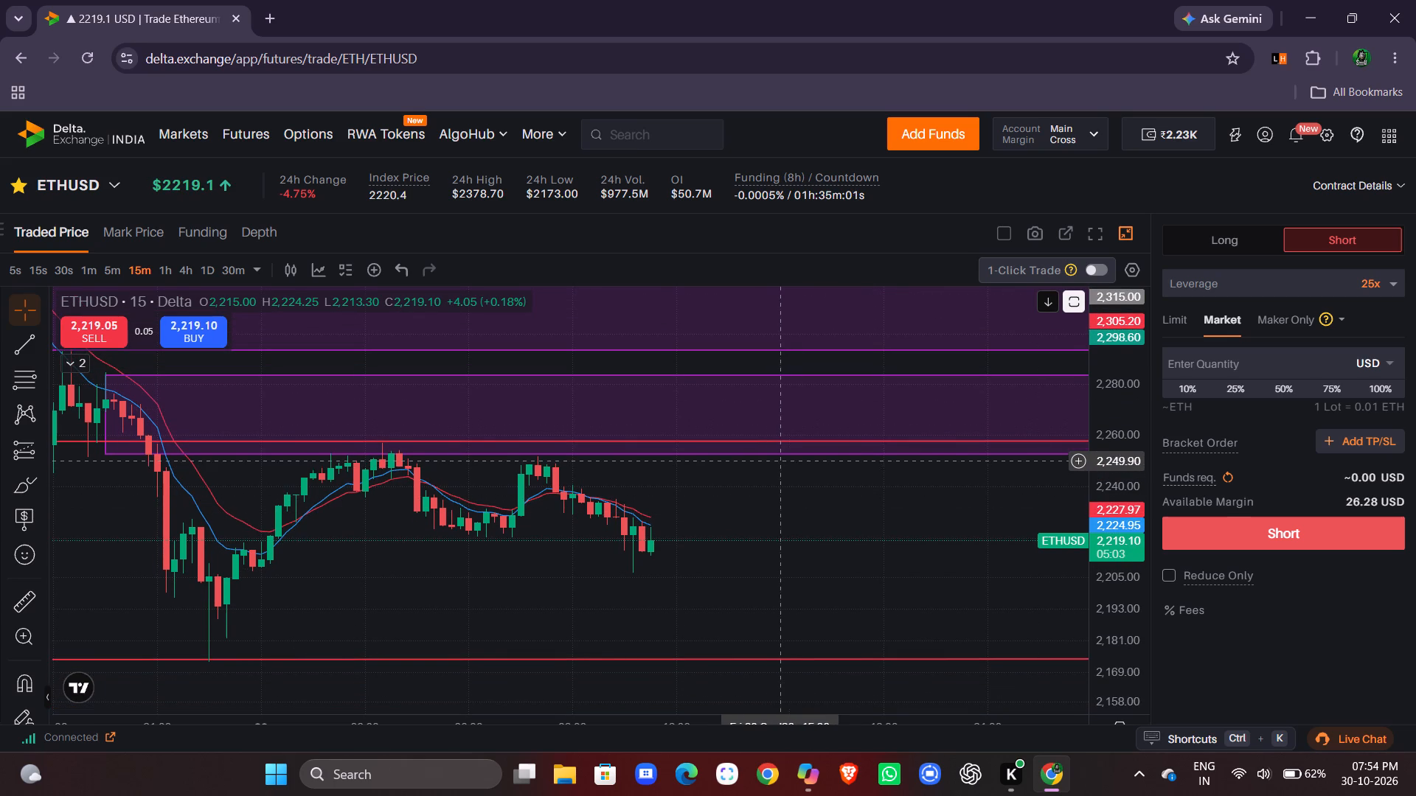
{"action": "left_click", "coordinate": [1280, 363]}
{"action": "type", "text": "100"}
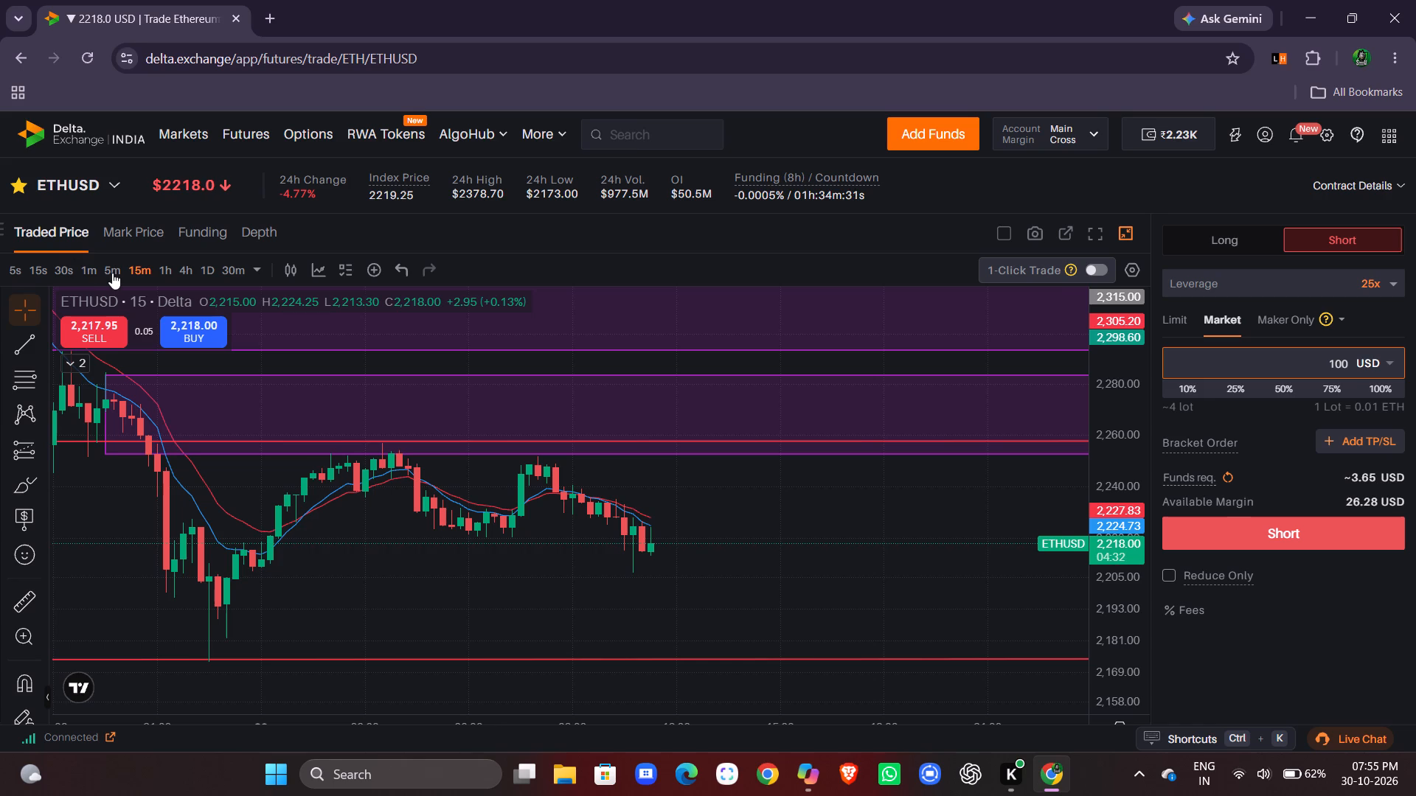
Measure the distance from about 2,219 at the current price up to the red level near 2,258.
{"action": "left_click", "coordinate": [7, 611]}
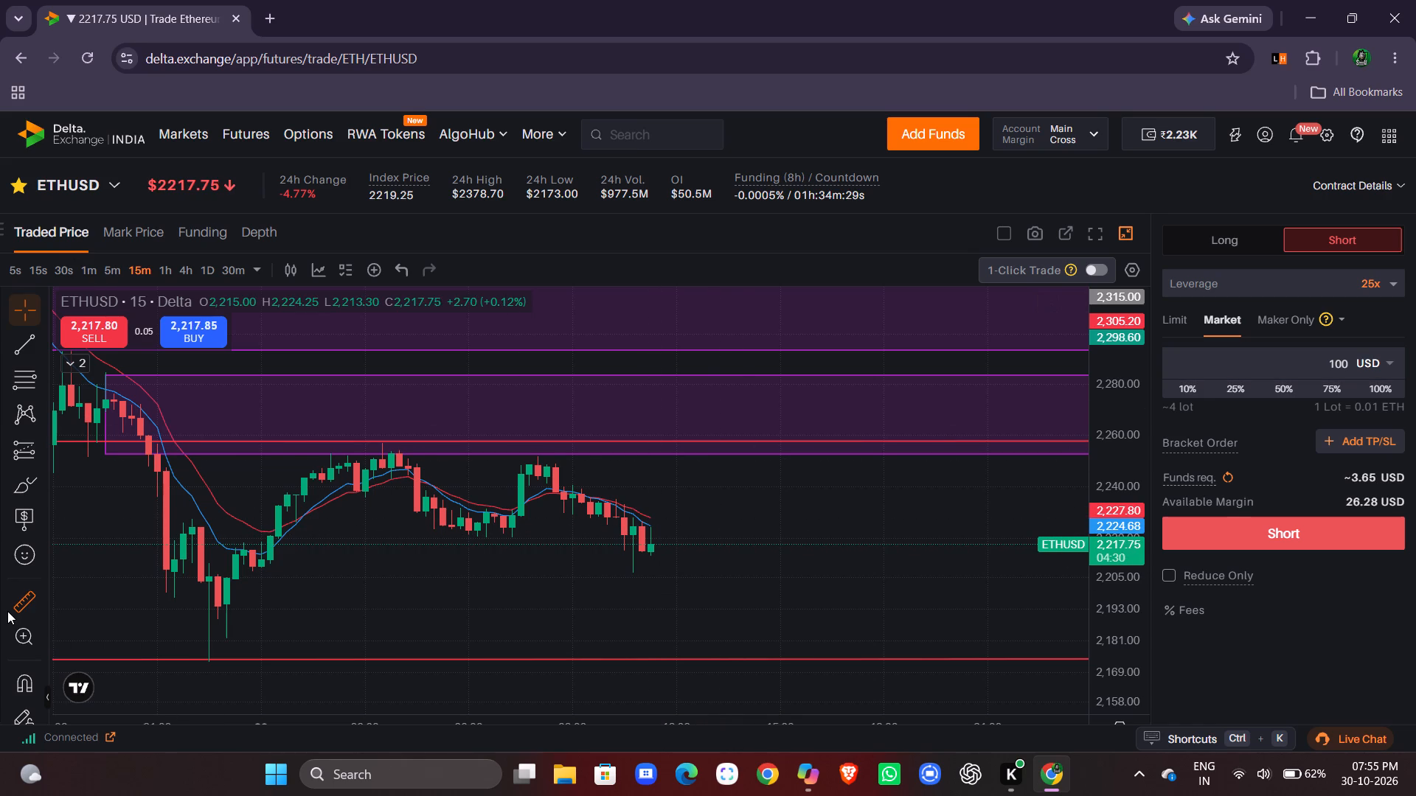
{"action": "left_click", "coordinate": [726, 541]}
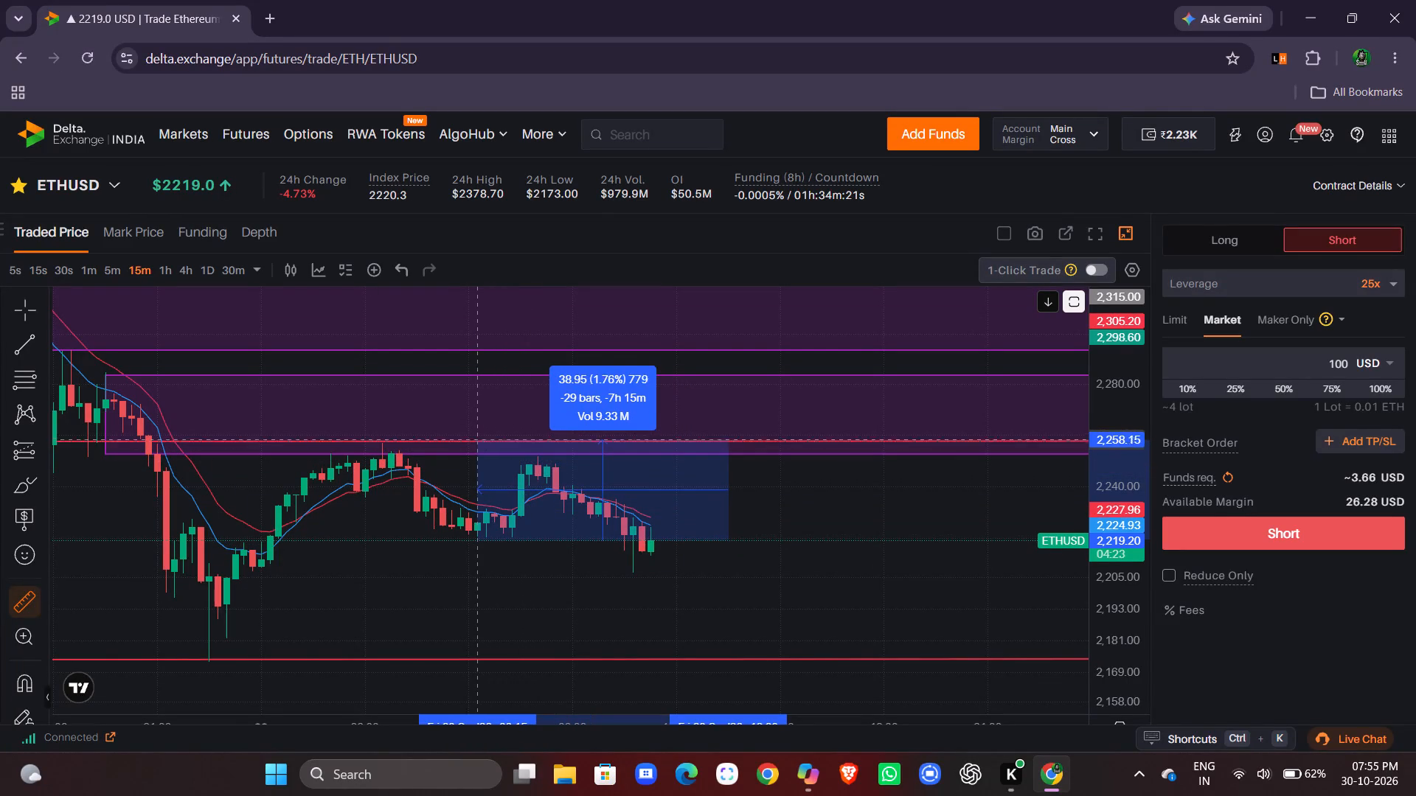
{"action": "left_click", "coordinate": [665, 440]}
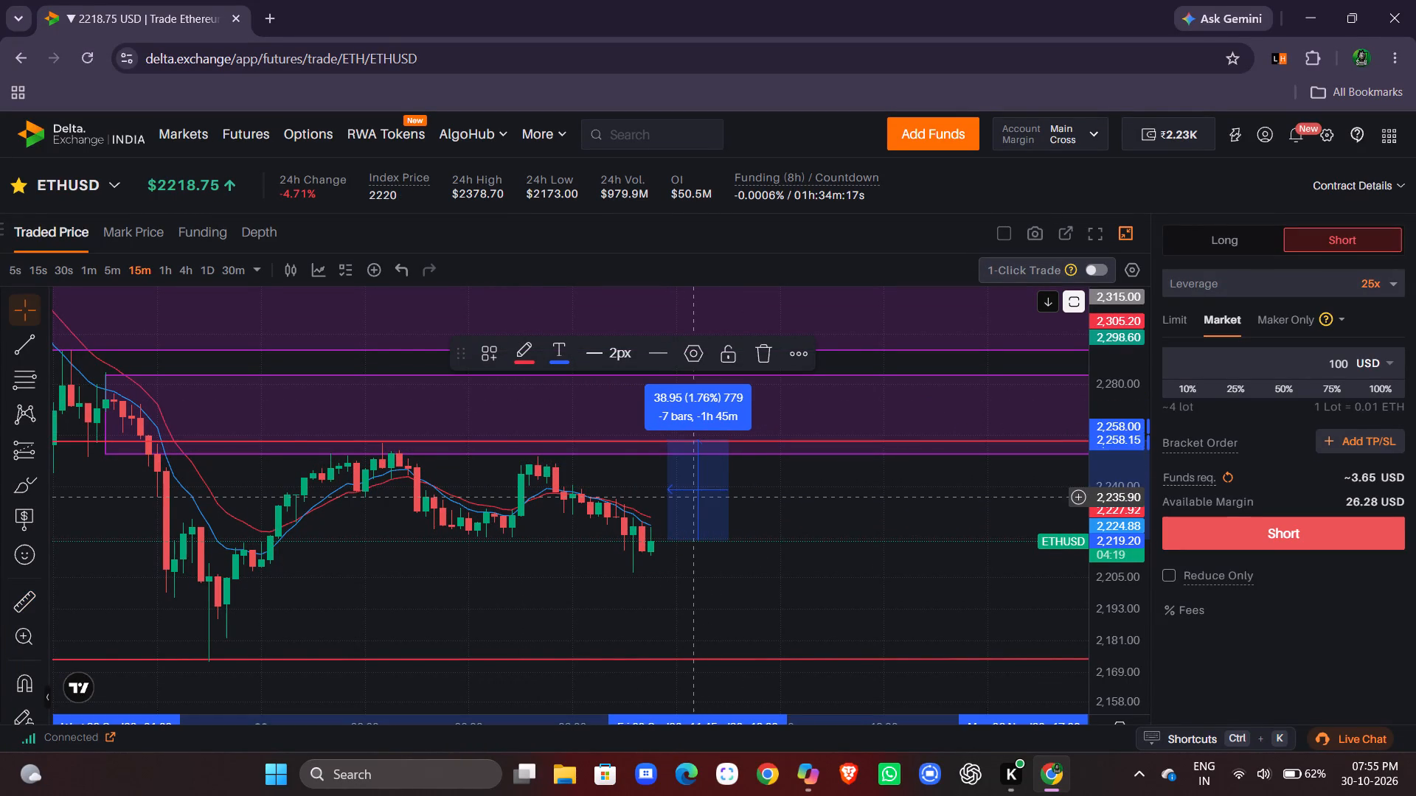
{"action": "left_click", "coordinate": [695, 498]}
Measure the drop from about 2,215 beside the latest candle down to just above the lower red level.
{"action": "left_click", "coordinate": [7, 598]}
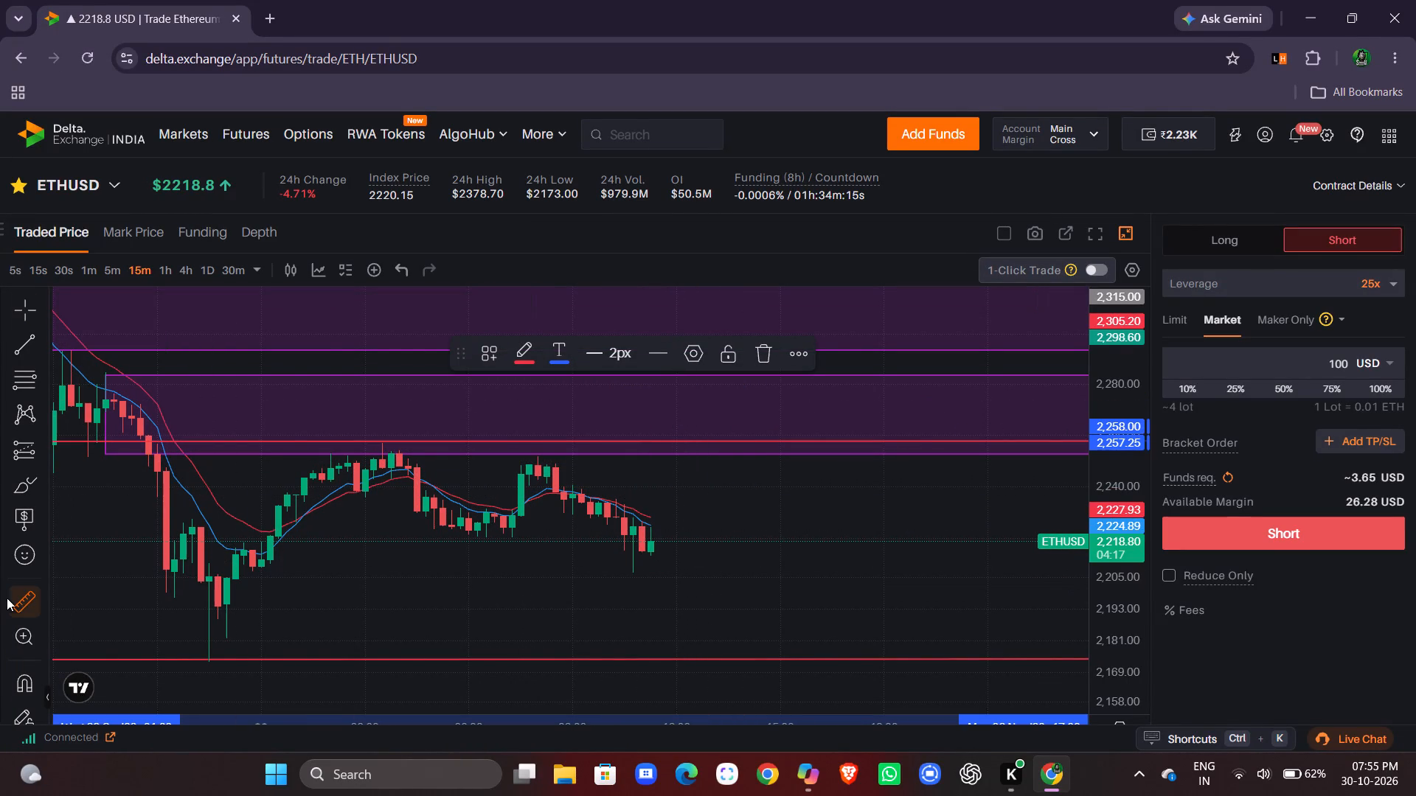
{"action": "left_click_drag", "start_coordinate": [704, 551], "coordinate": [703, 593]}
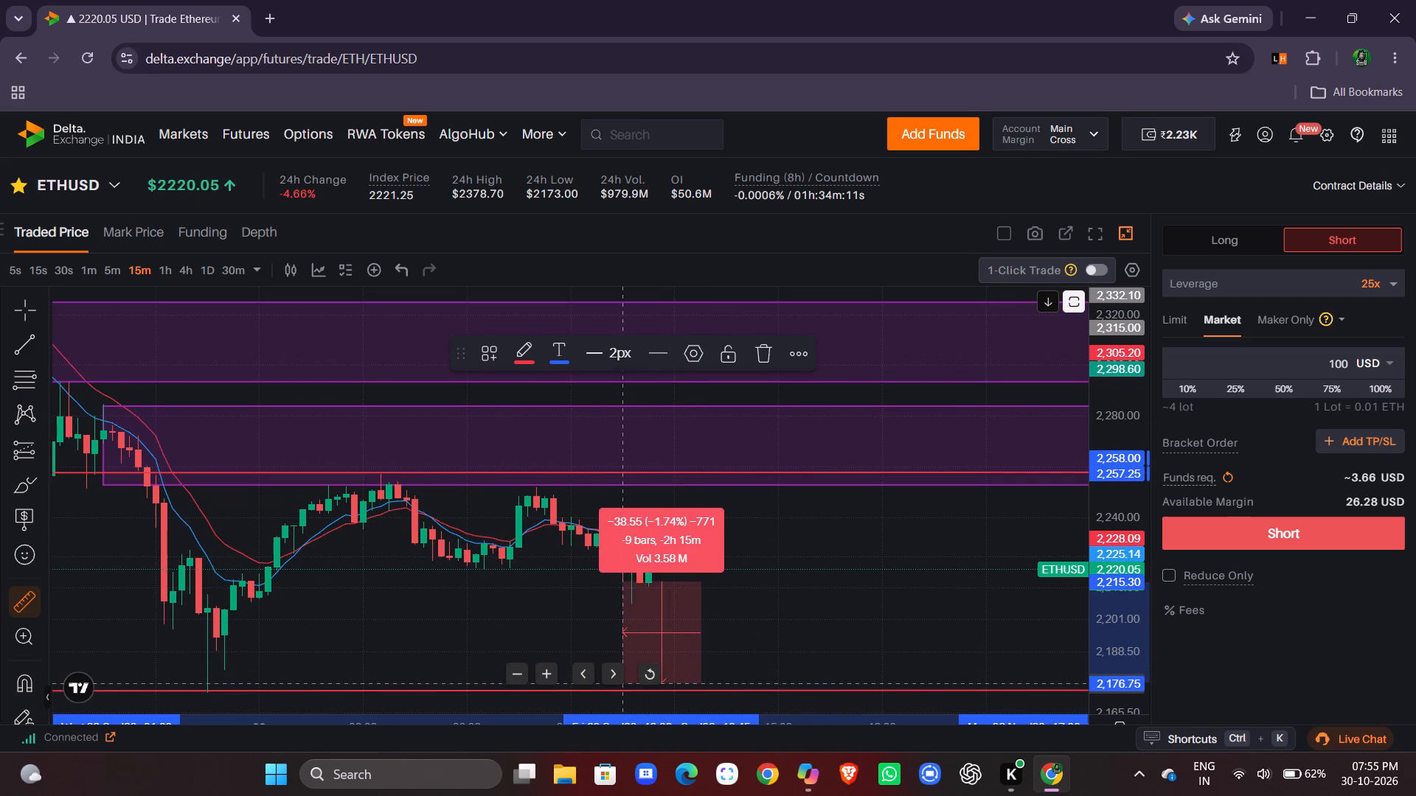
{"action": "left_click", "coordinate": [695, 666]}
{"action": "left_click", "coordinate": [812, 615]}
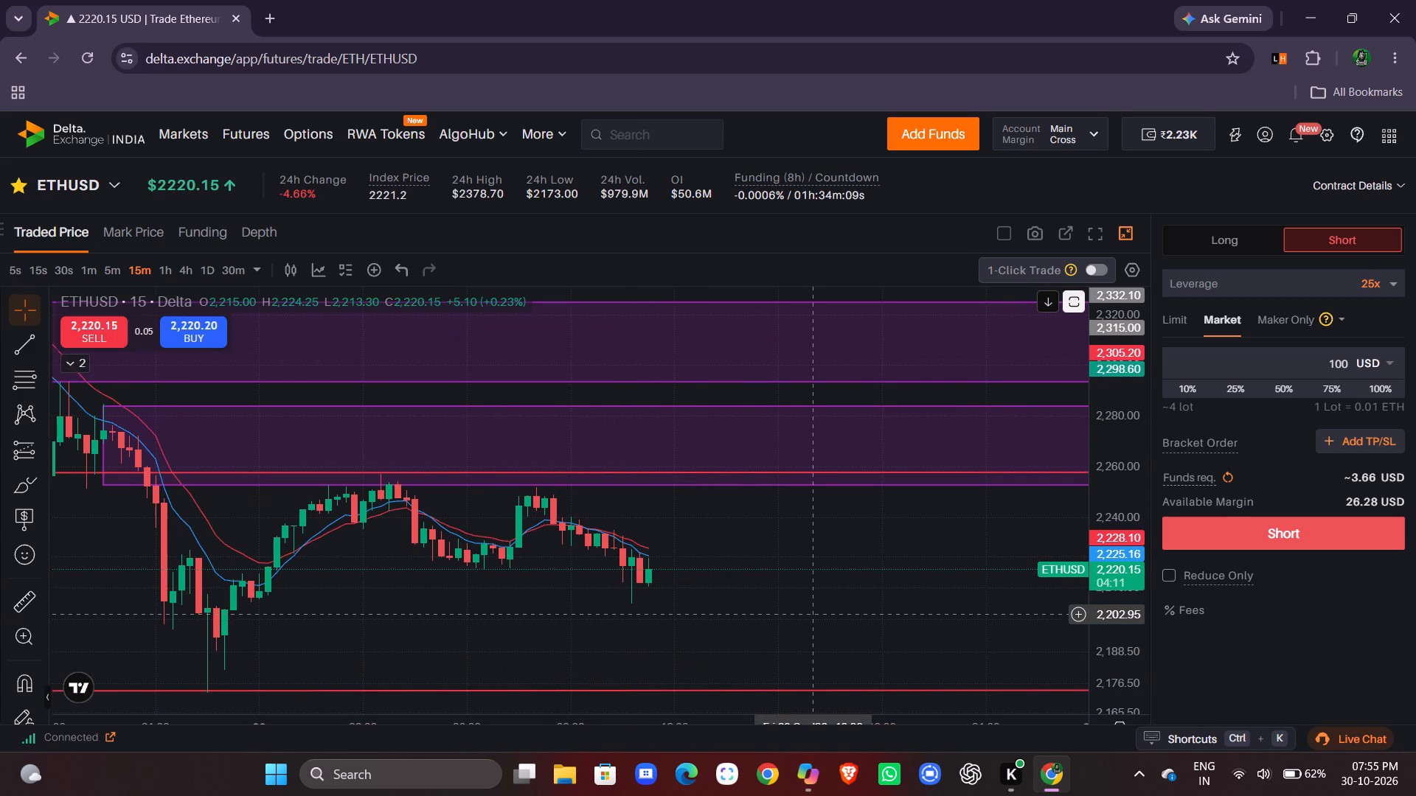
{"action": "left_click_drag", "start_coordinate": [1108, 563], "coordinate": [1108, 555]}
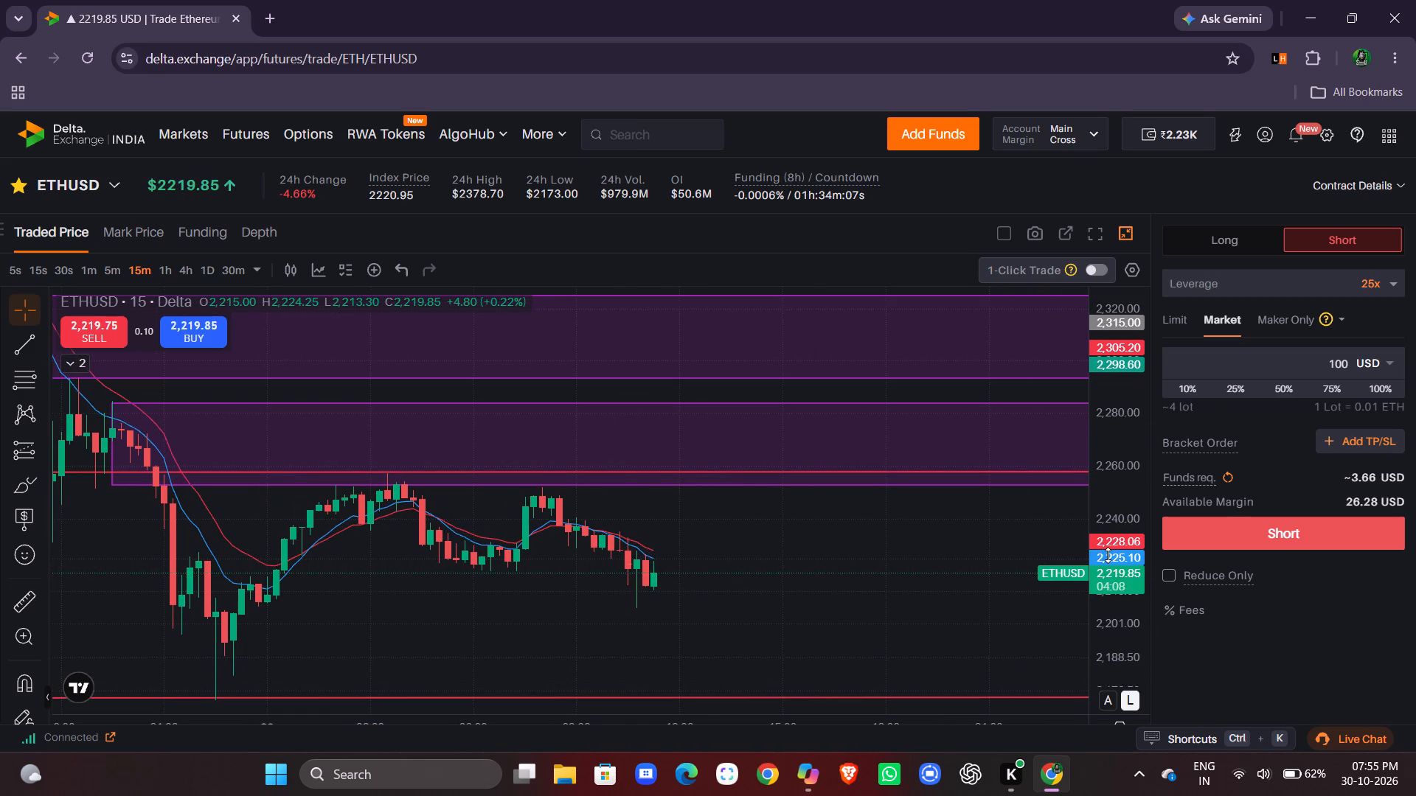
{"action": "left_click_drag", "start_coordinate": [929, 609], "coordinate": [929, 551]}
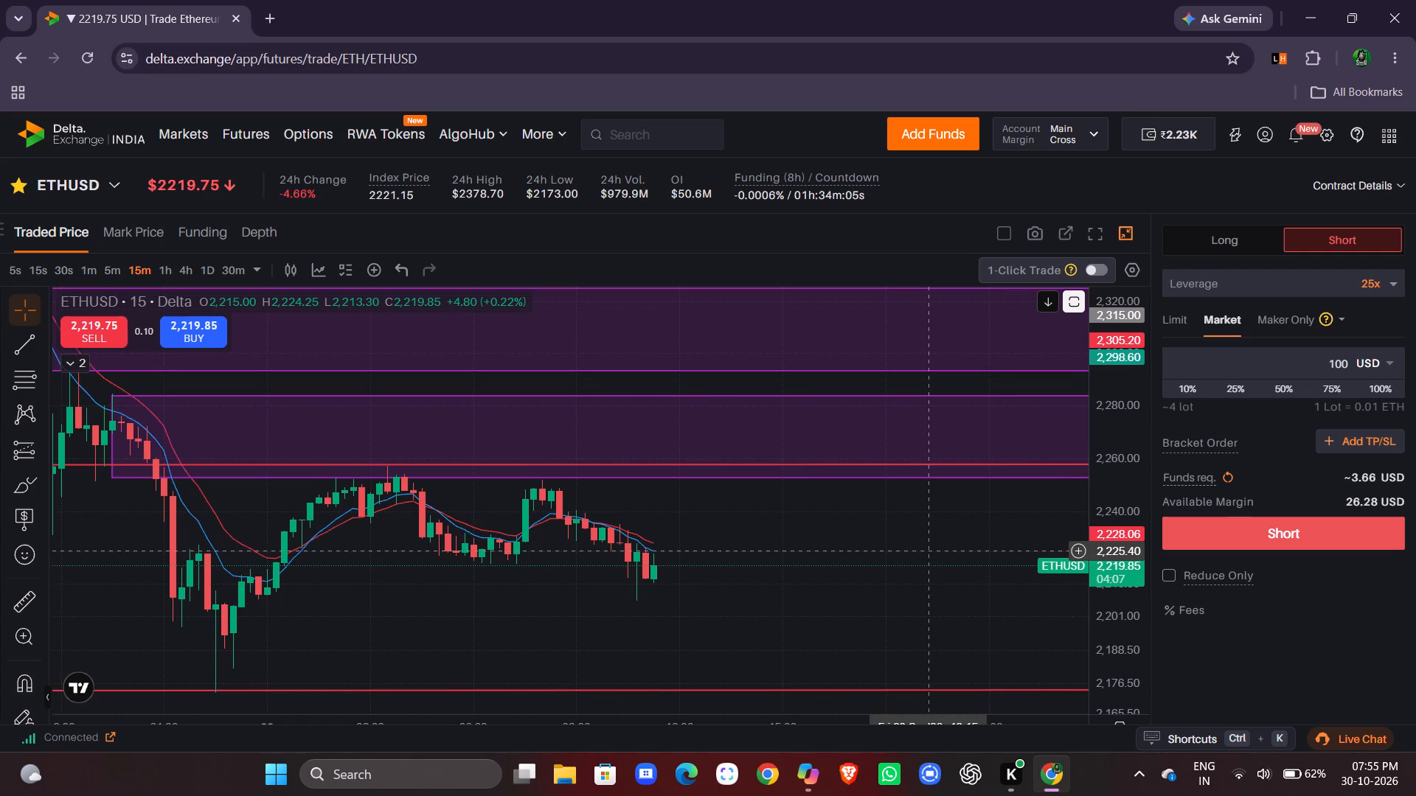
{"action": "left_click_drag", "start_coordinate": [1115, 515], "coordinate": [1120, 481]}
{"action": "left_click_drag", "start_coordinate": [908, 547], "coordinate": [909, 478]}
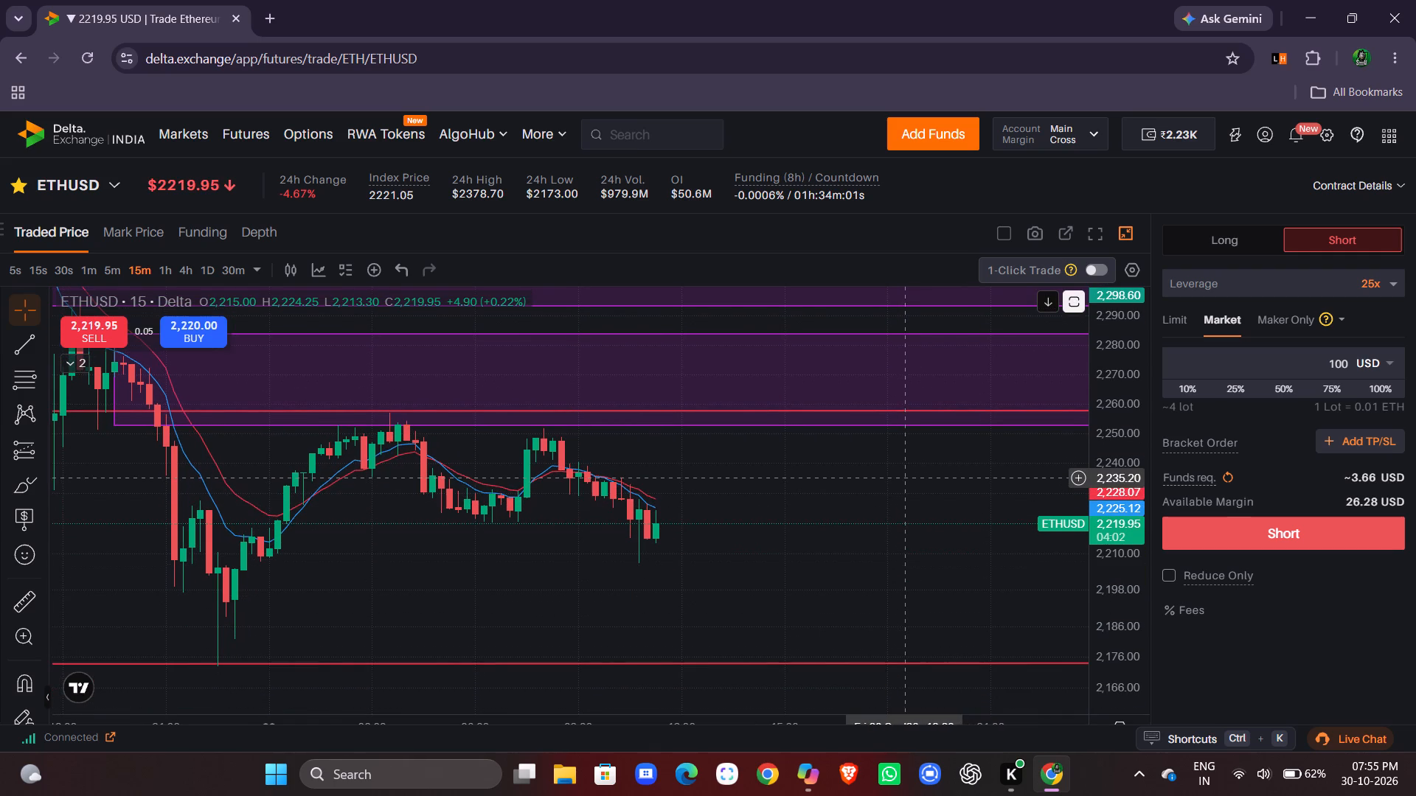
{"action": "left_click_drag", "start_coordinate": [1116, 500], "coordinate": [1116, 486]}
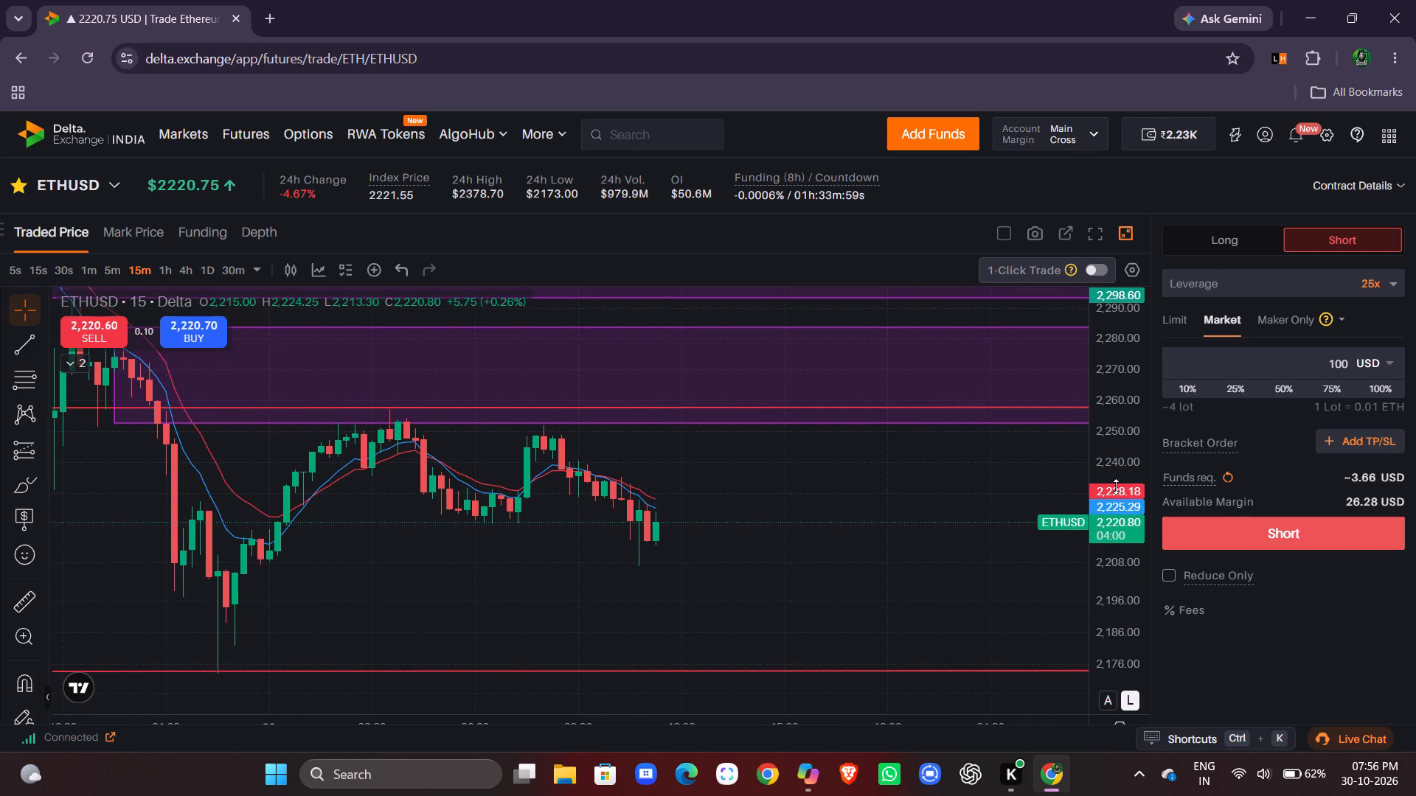
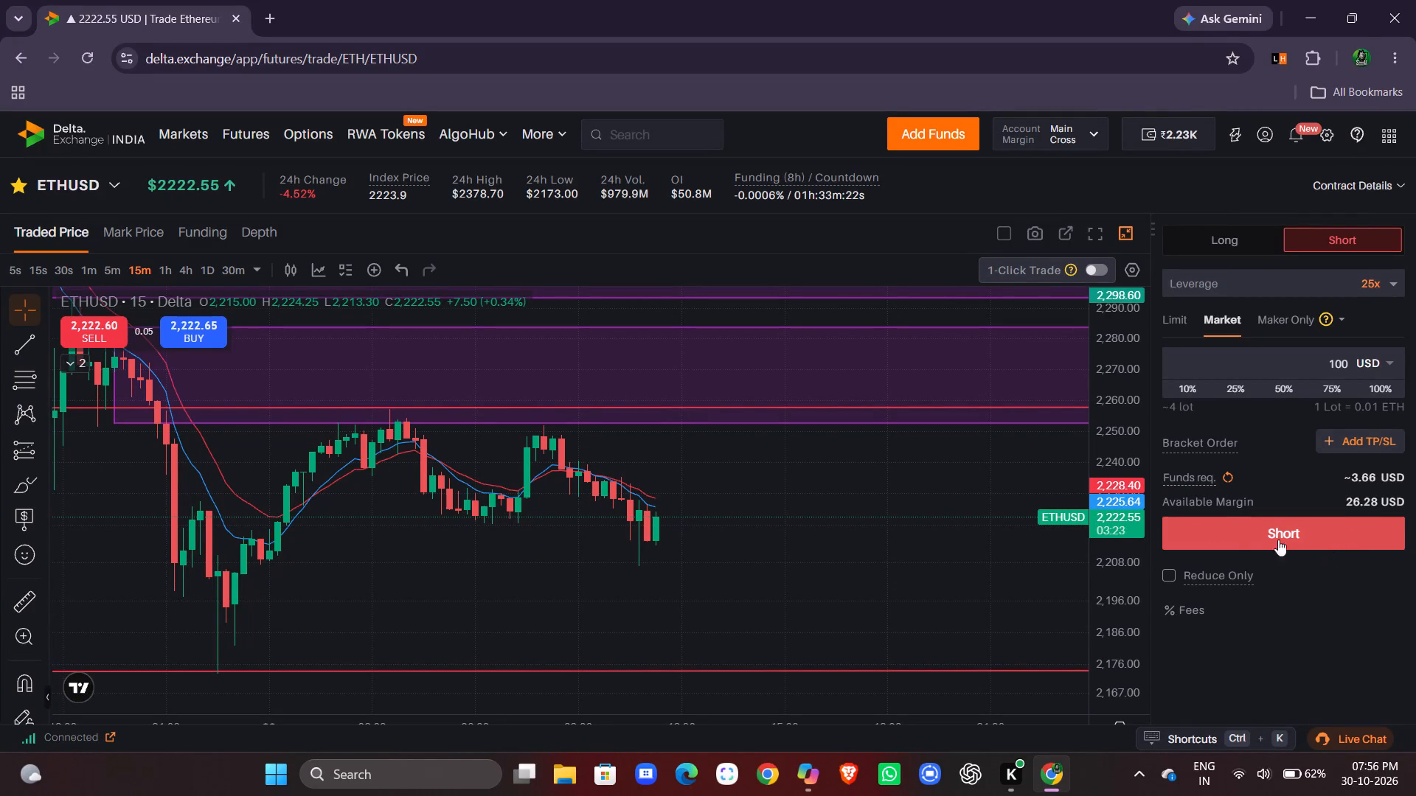
Set the ETHUSD order leverage to 10x.
{"action": "left_click", "coordinate": [1124, 534]}
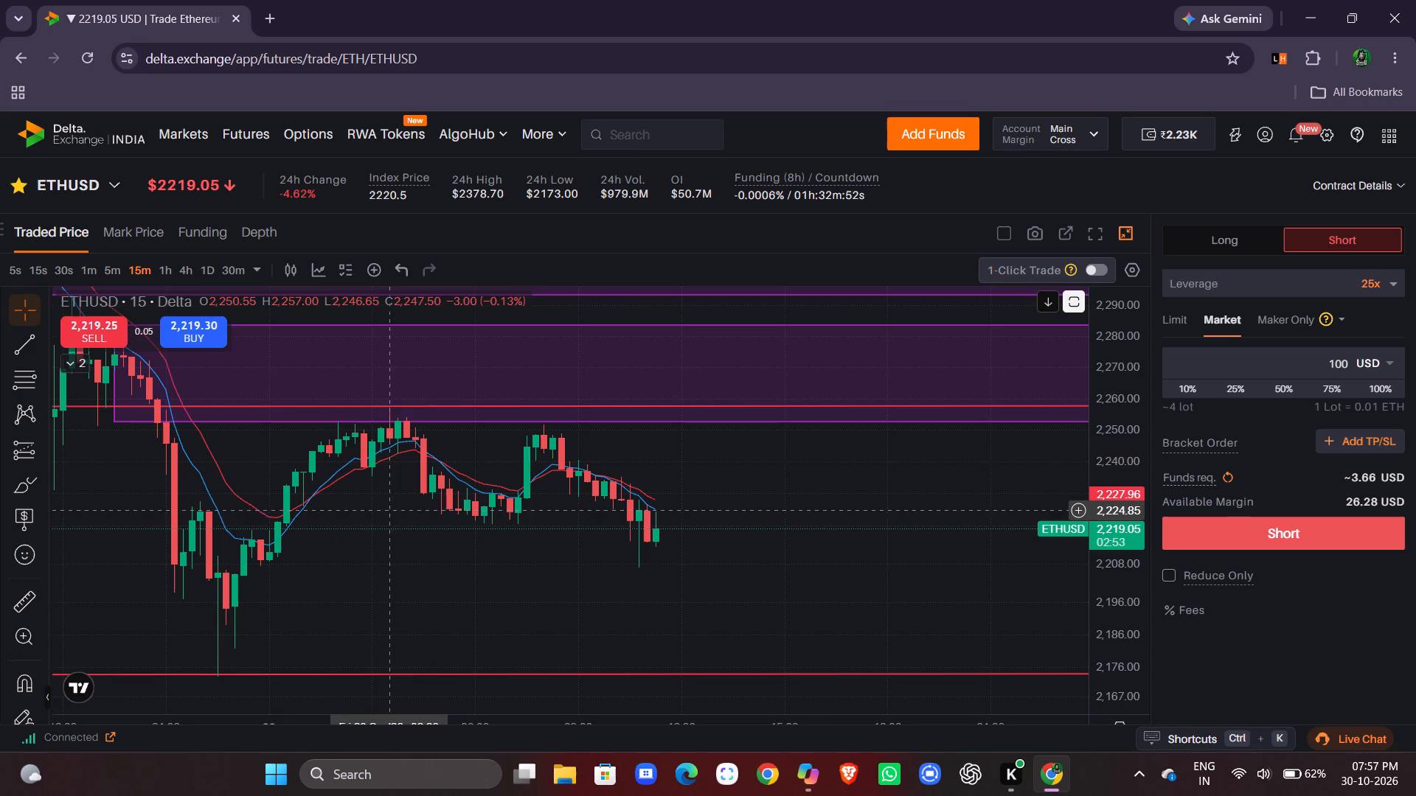
{"action": "left_click_drag", "start_coordinate": [1120, 498], "coordinate": [1125, 491]}
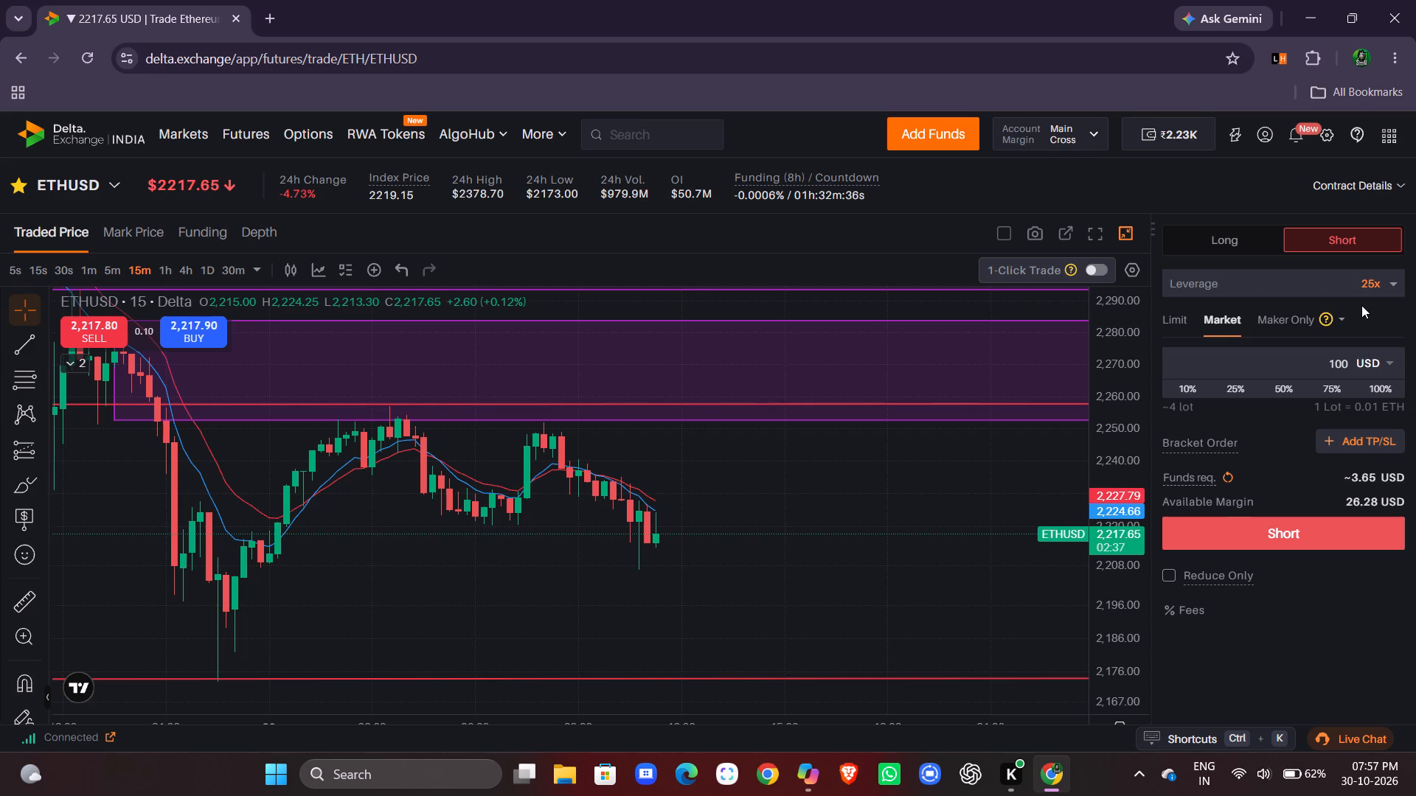
{"action": "left_click", "coordinate": [1389, 275]}
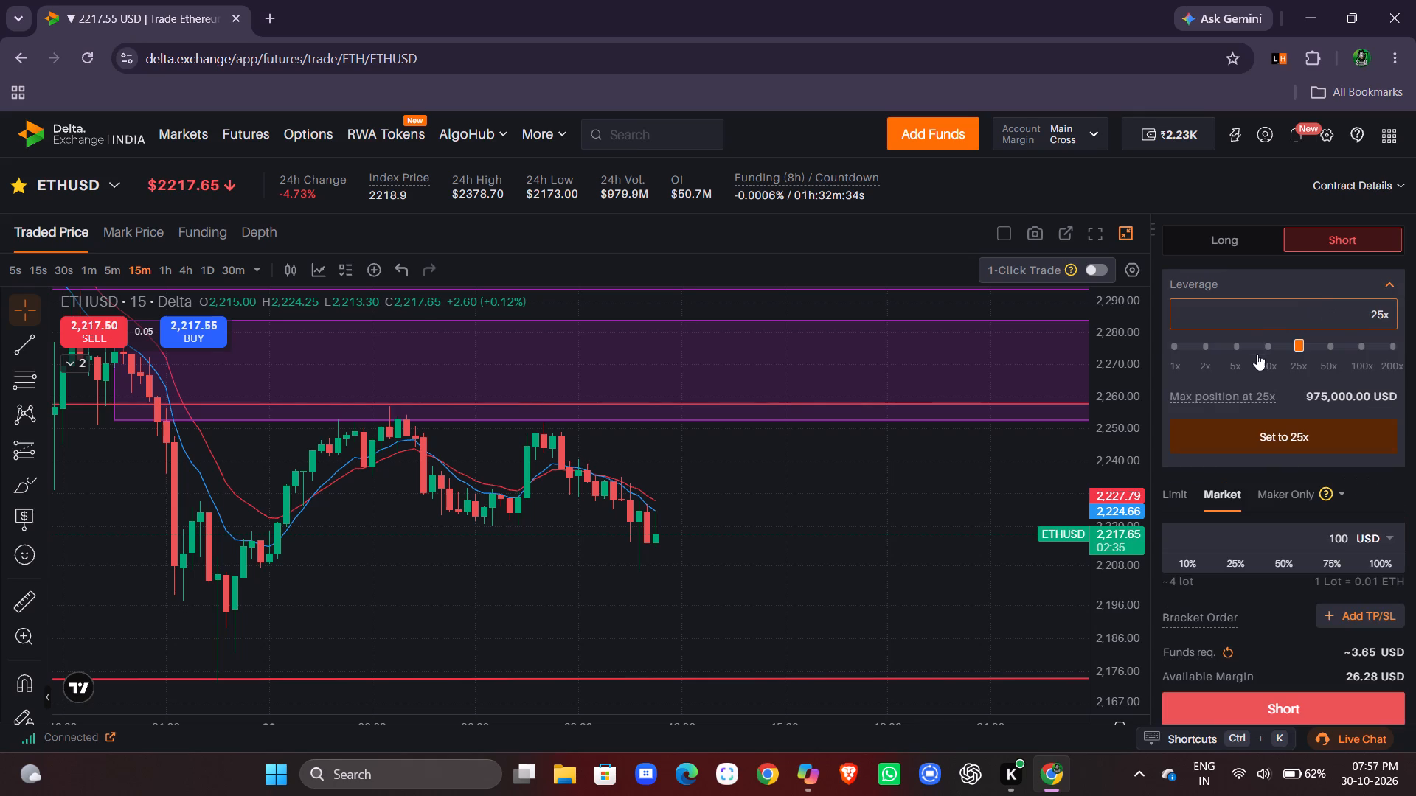
{"action": "left_click", "coordinate": [1266, 349]}
{"action": "left_click", "coordinate": [1284, 437]}
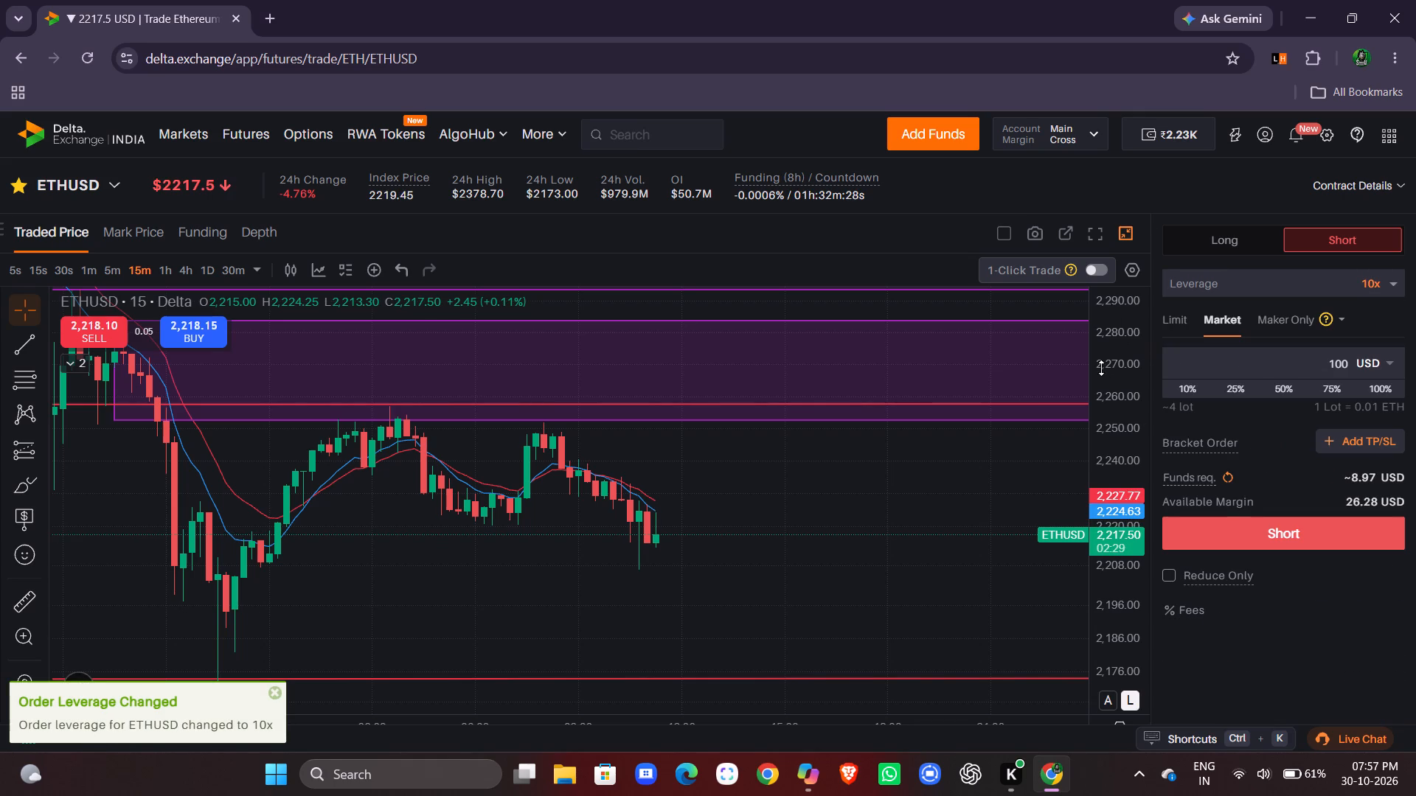
Examine ETHUSD price action against the zones and red levels on the 1h, 15m and 5m charts, ending on 15m.
{"action": "left_click_drag", "start_coordinate": [1107, 383], "coordinate": [1110, 412]}
{"action": "scroll", "coordinate": [924, 498], "scroll_direction": "down", "scroll_amount": 1}
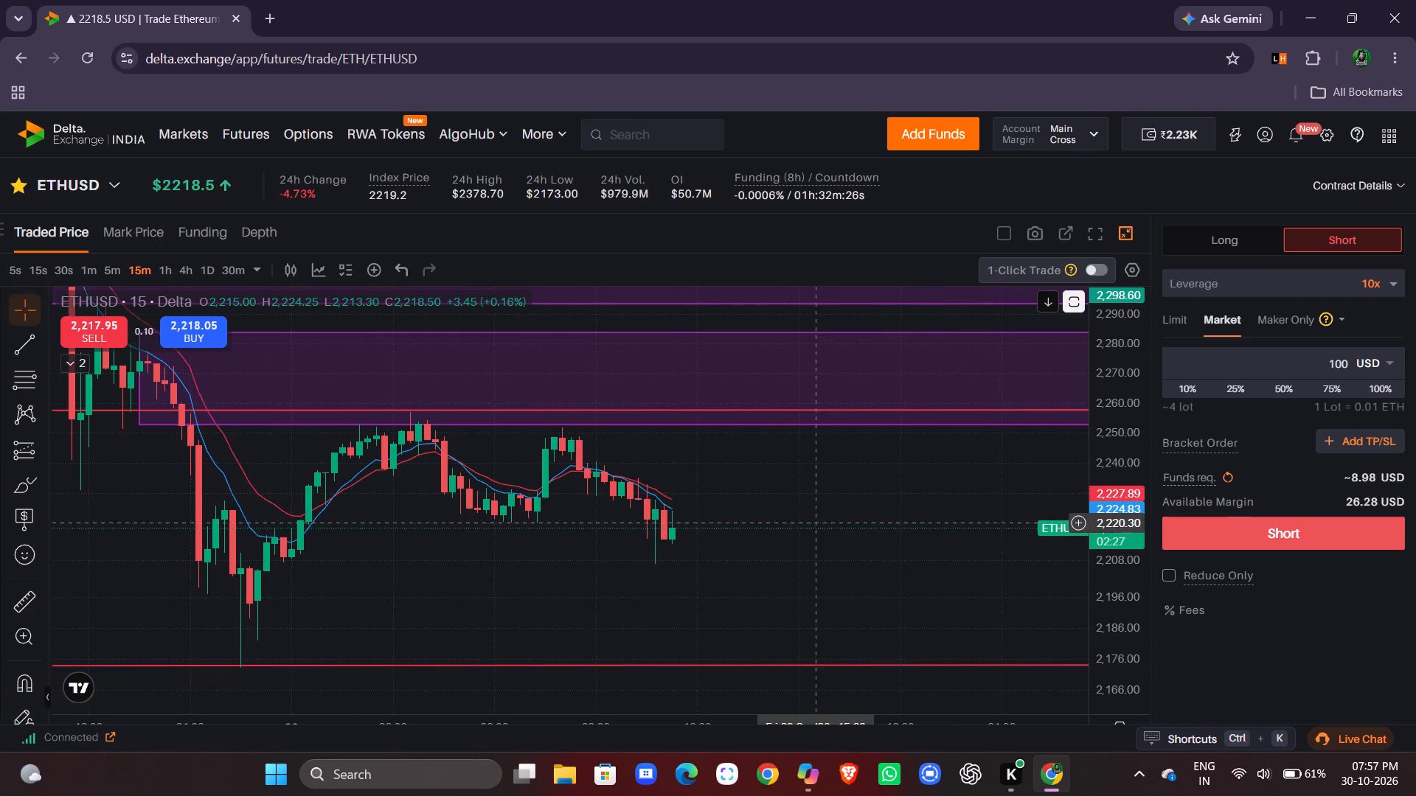
{"action": "scroll", "coordinate": [681, 574], "scroll_direction": "right", "scroll_amount": 1}
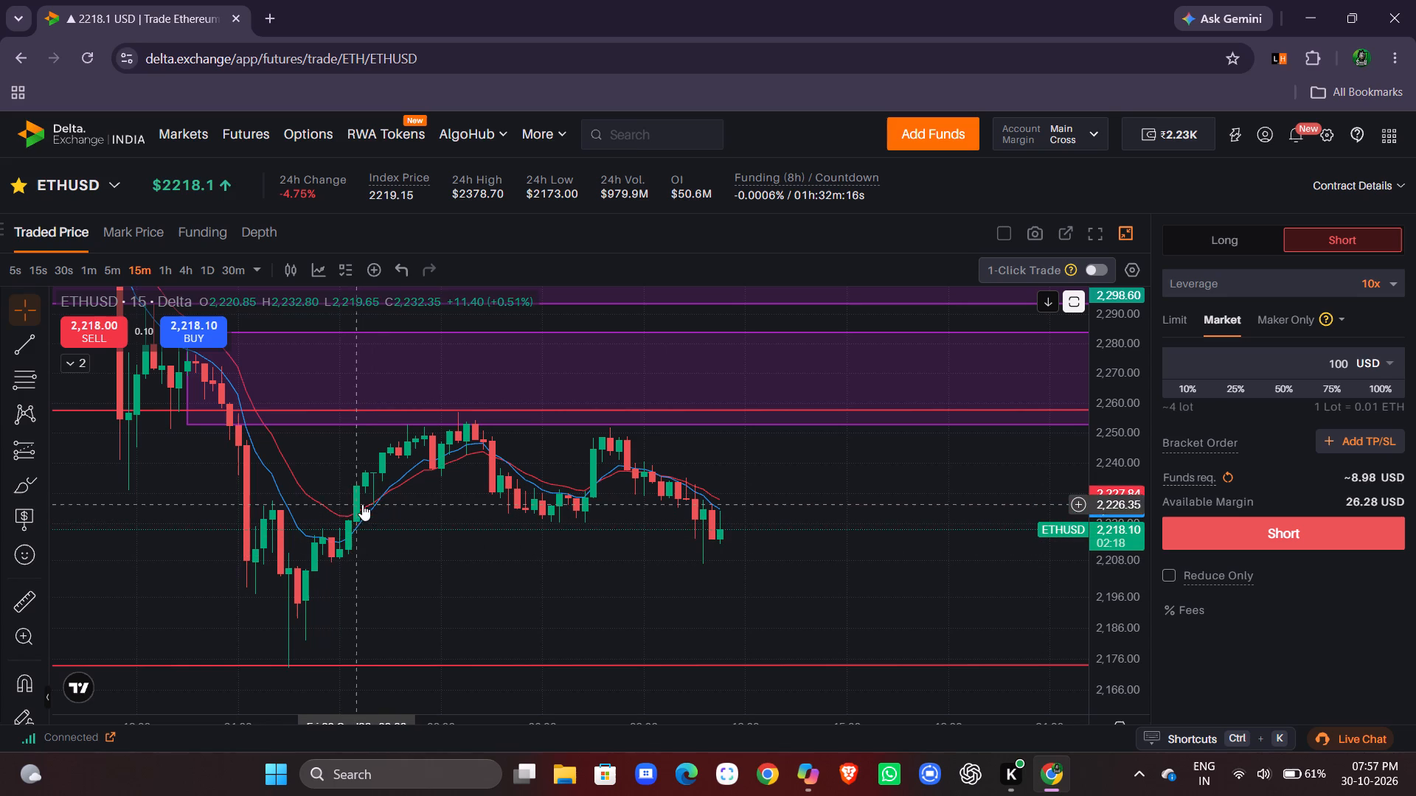
{"action": "left_click", "coordinate": [169, 270]}
{"action": "scroll", "coordinate": [466, 523], "scroll_direction": "left", "scroll_amount": 2}
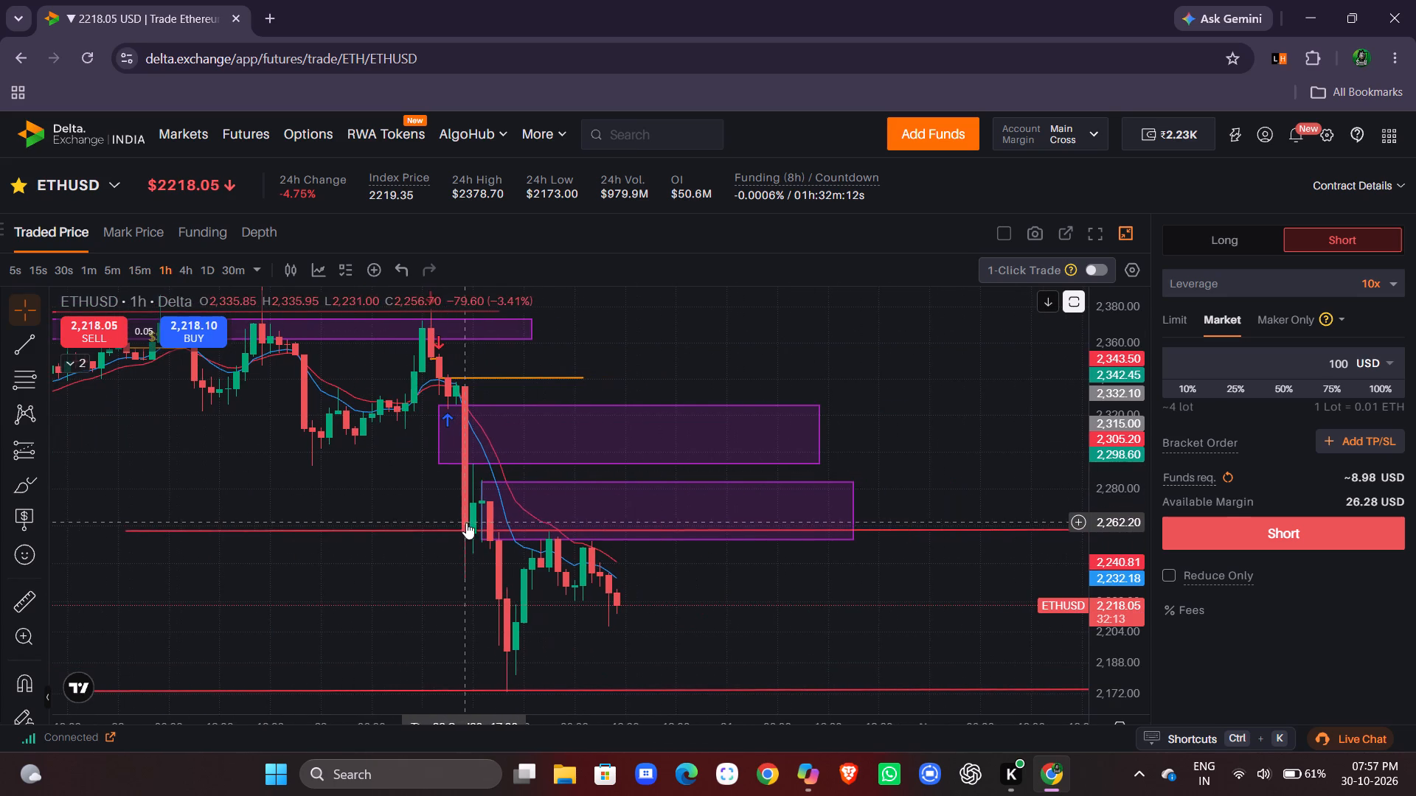
{"action": "scroll", "coordinate": [590, 636], "scroll_direction": "left", "scroll_amount": 1}
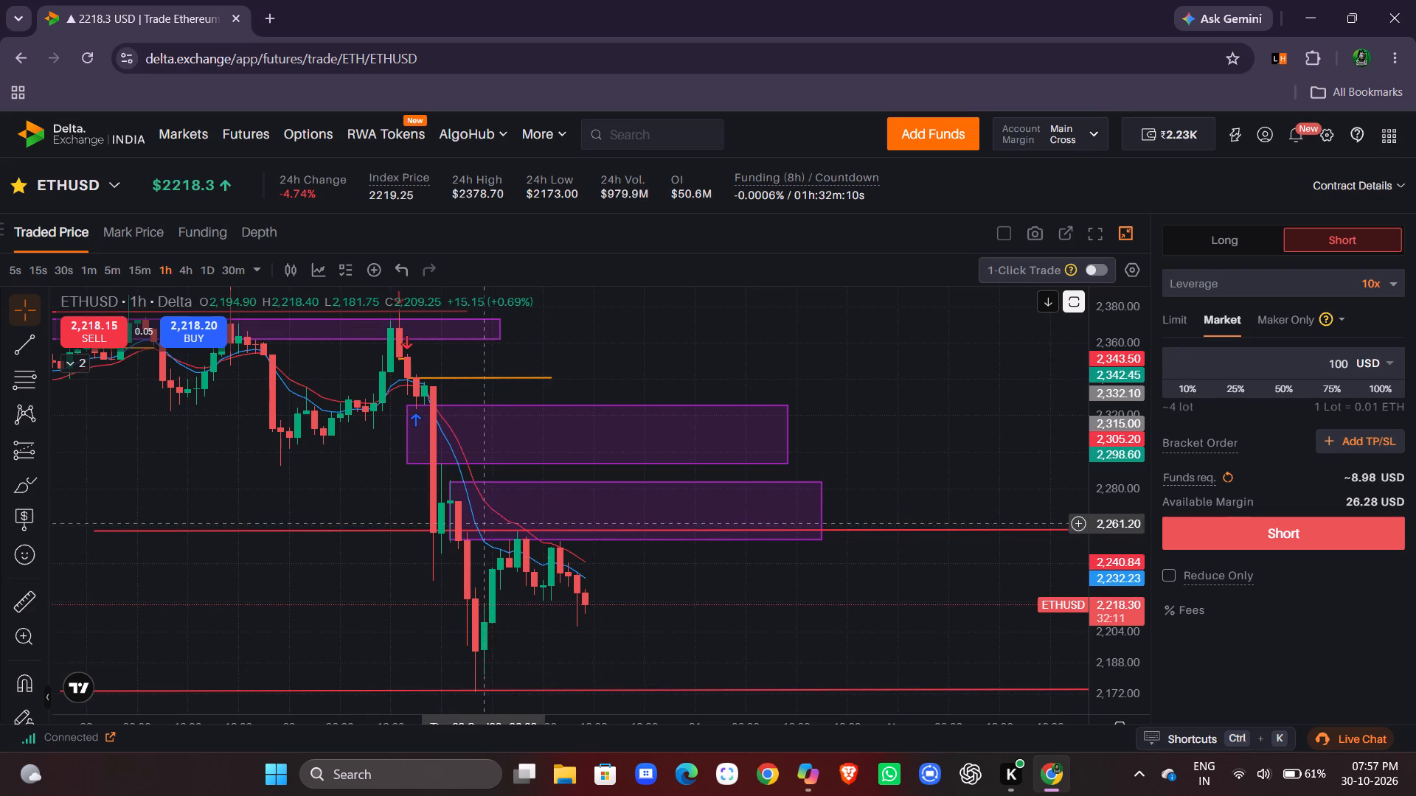
{"action": "scroll", "coordinate": [695, 570], "scroll_direction": "left", "scroll_amount": 1}
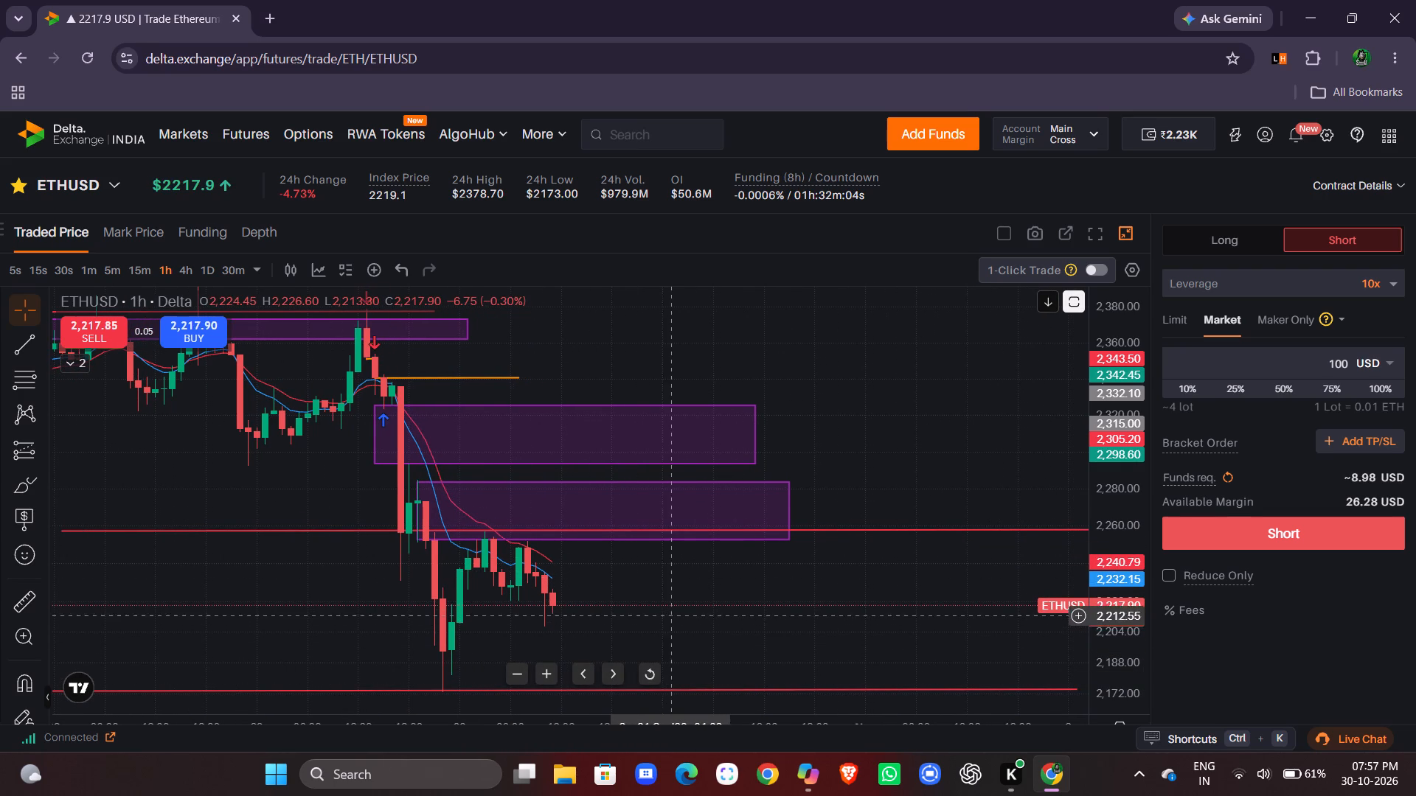
{"action": "left_click", "coordinate": [147, 268]}
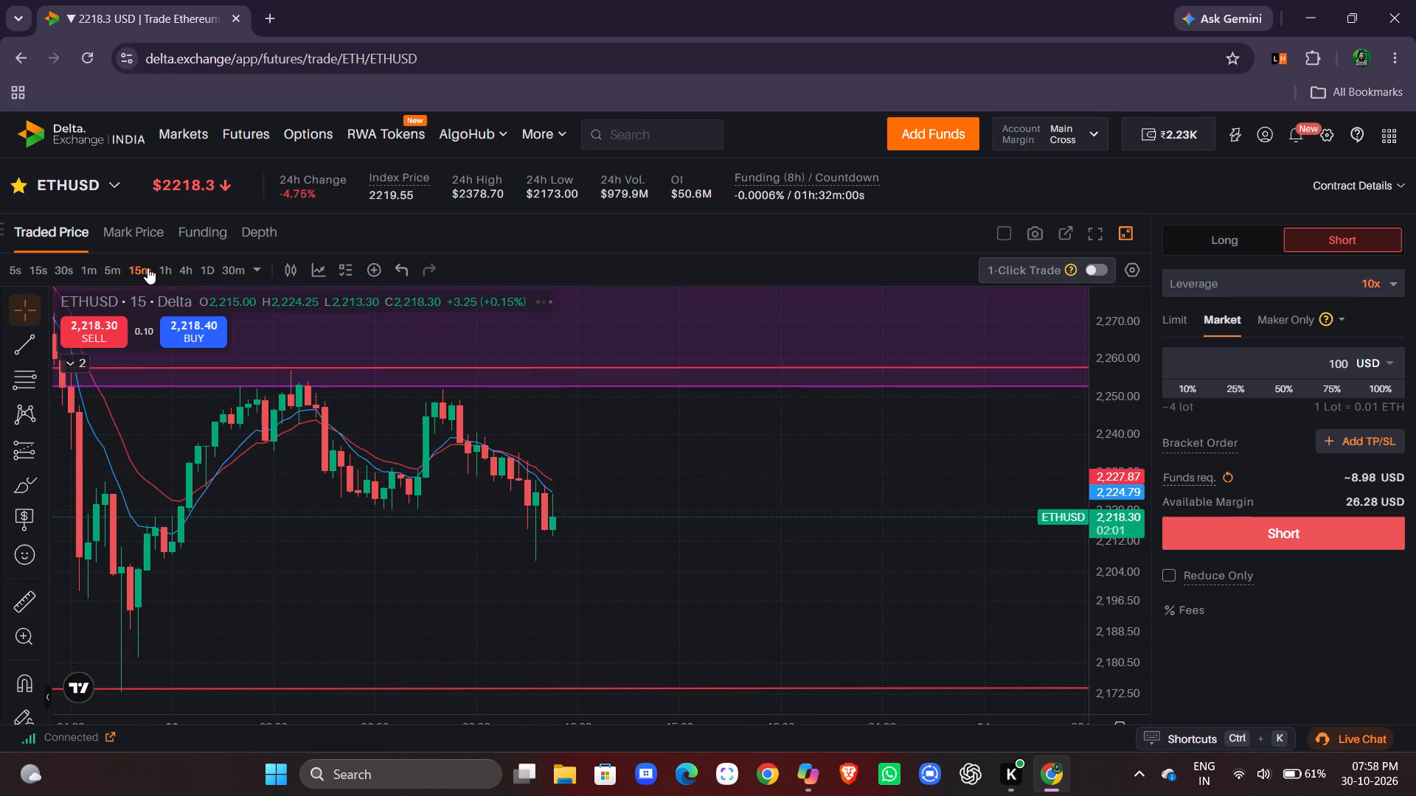
{"action": "left_click", "coordinate": [117, 271]}
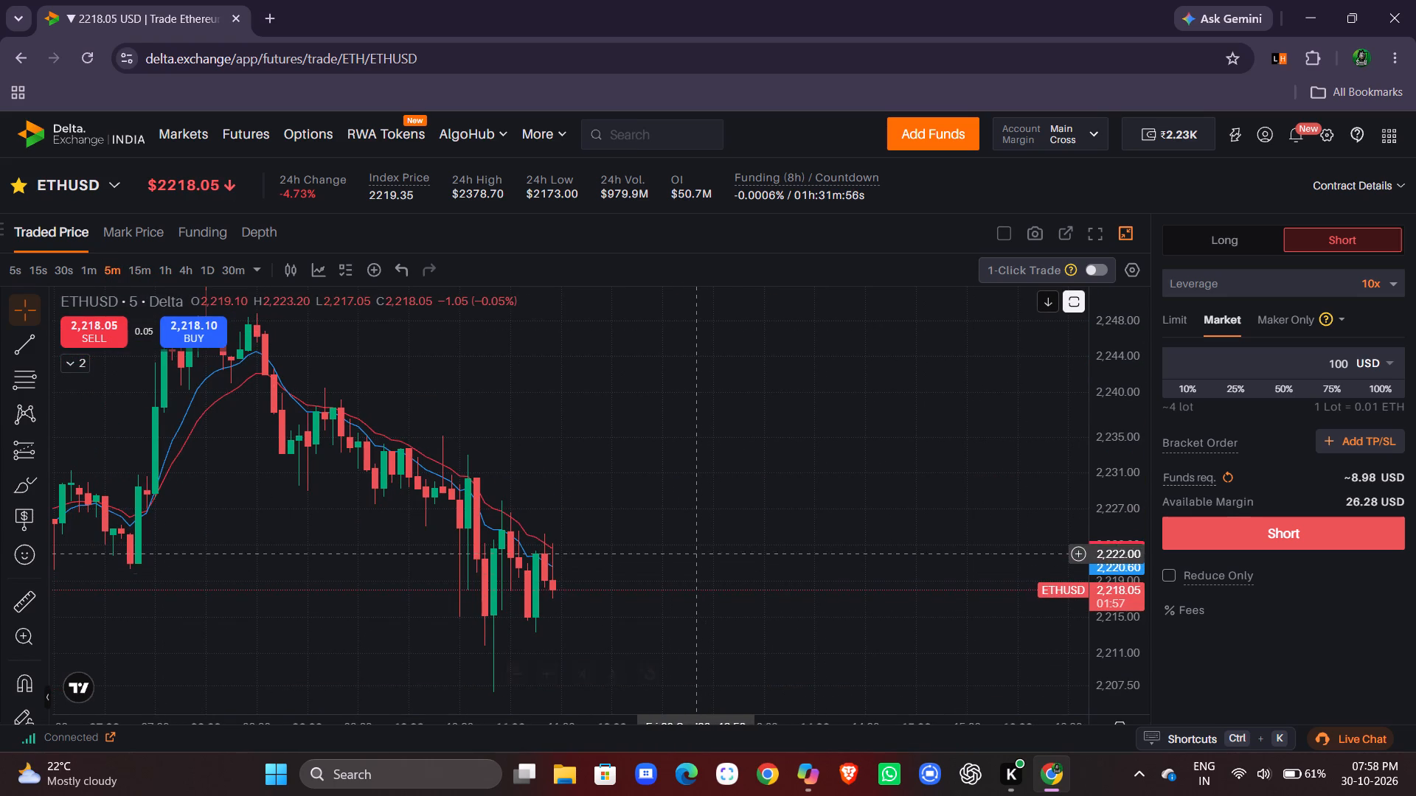
{"action": "left_click", "coordinate": [139, 273]}
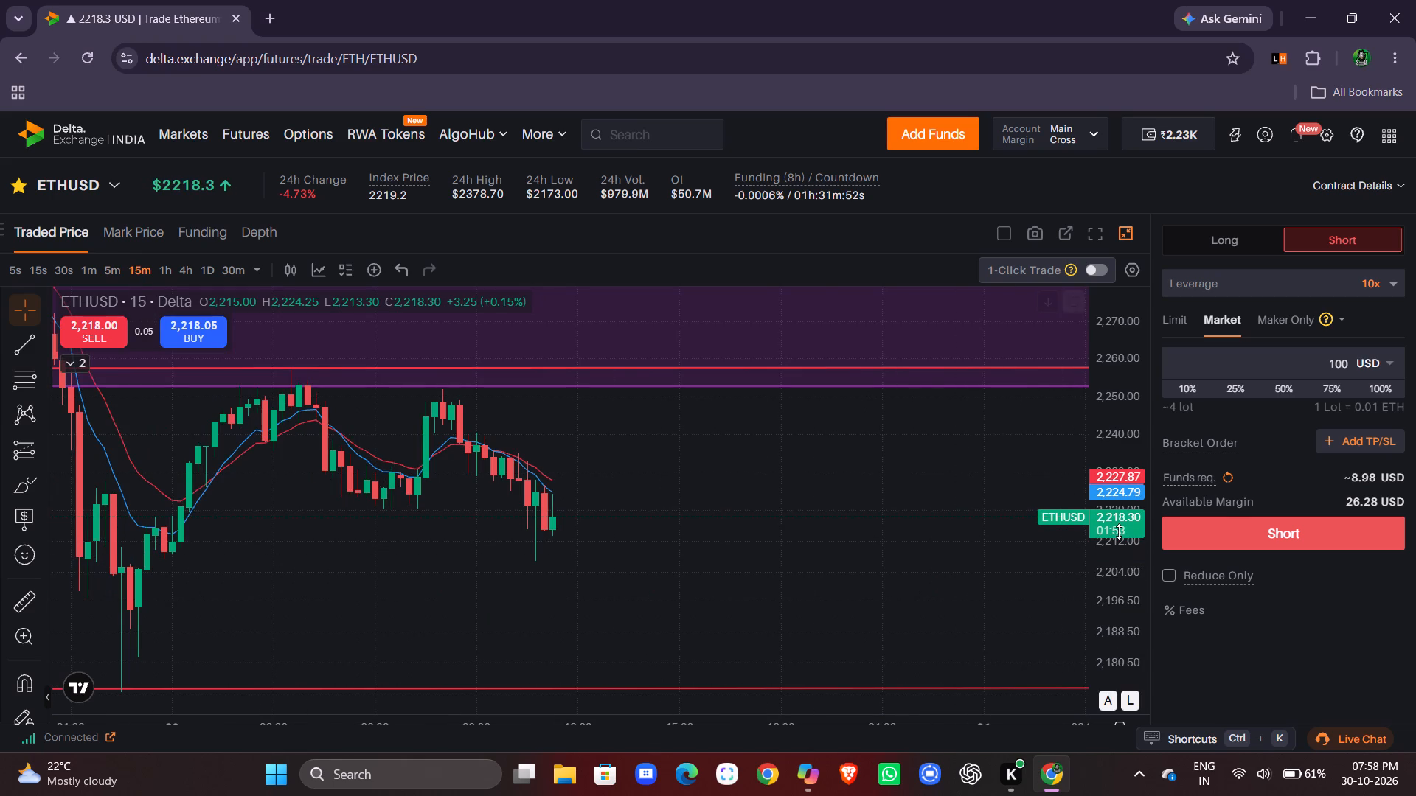
{"action": "left_click_drag", "start_coordinate": [1119, 531], "coordinate": [1121, 520]}
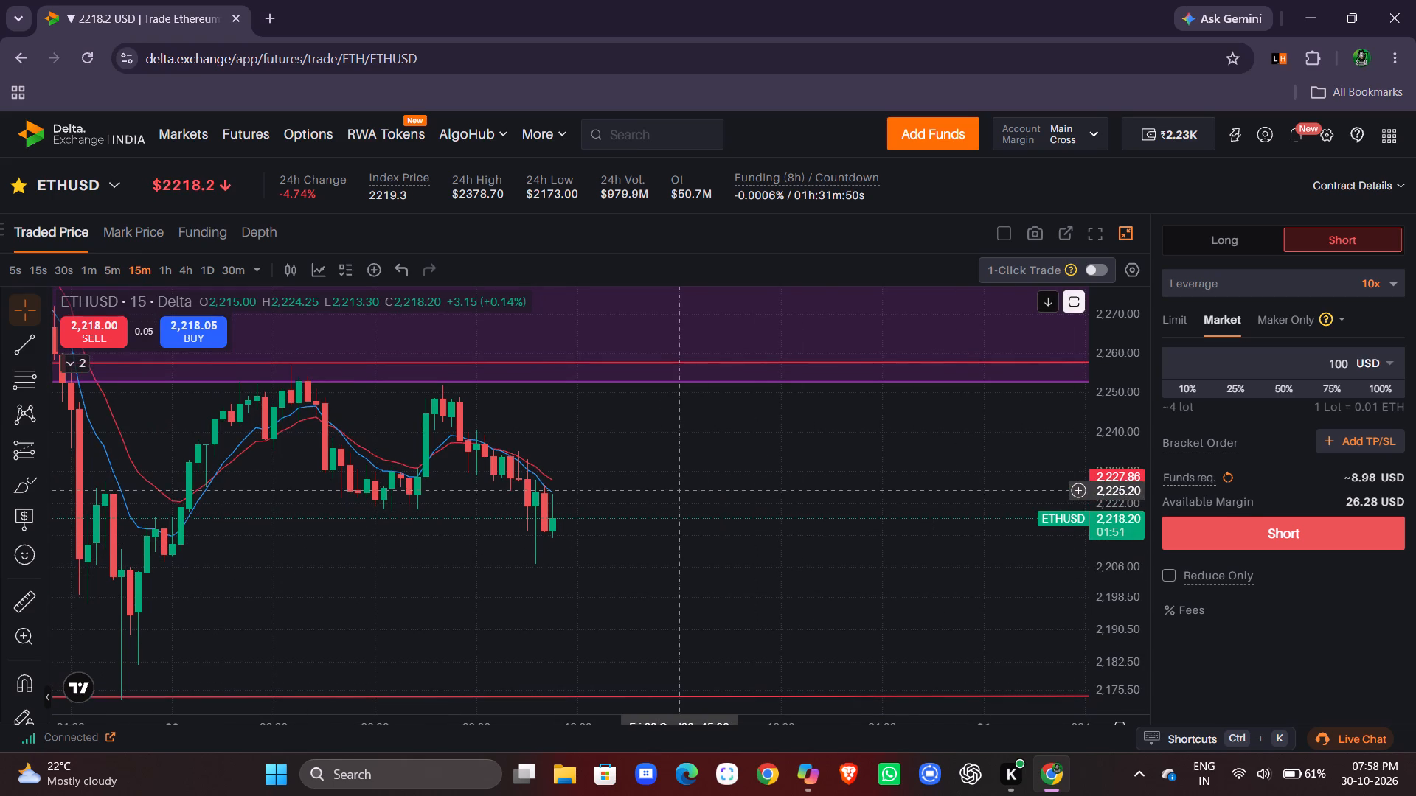
Measure a short rise from about 2,217.80 to about 2,221.25 beside the latest candle, and dismiss the measurement.
{"action": "left_click_drag", "start_coordinate": [16, 590], "coordinate": [587, 524]}
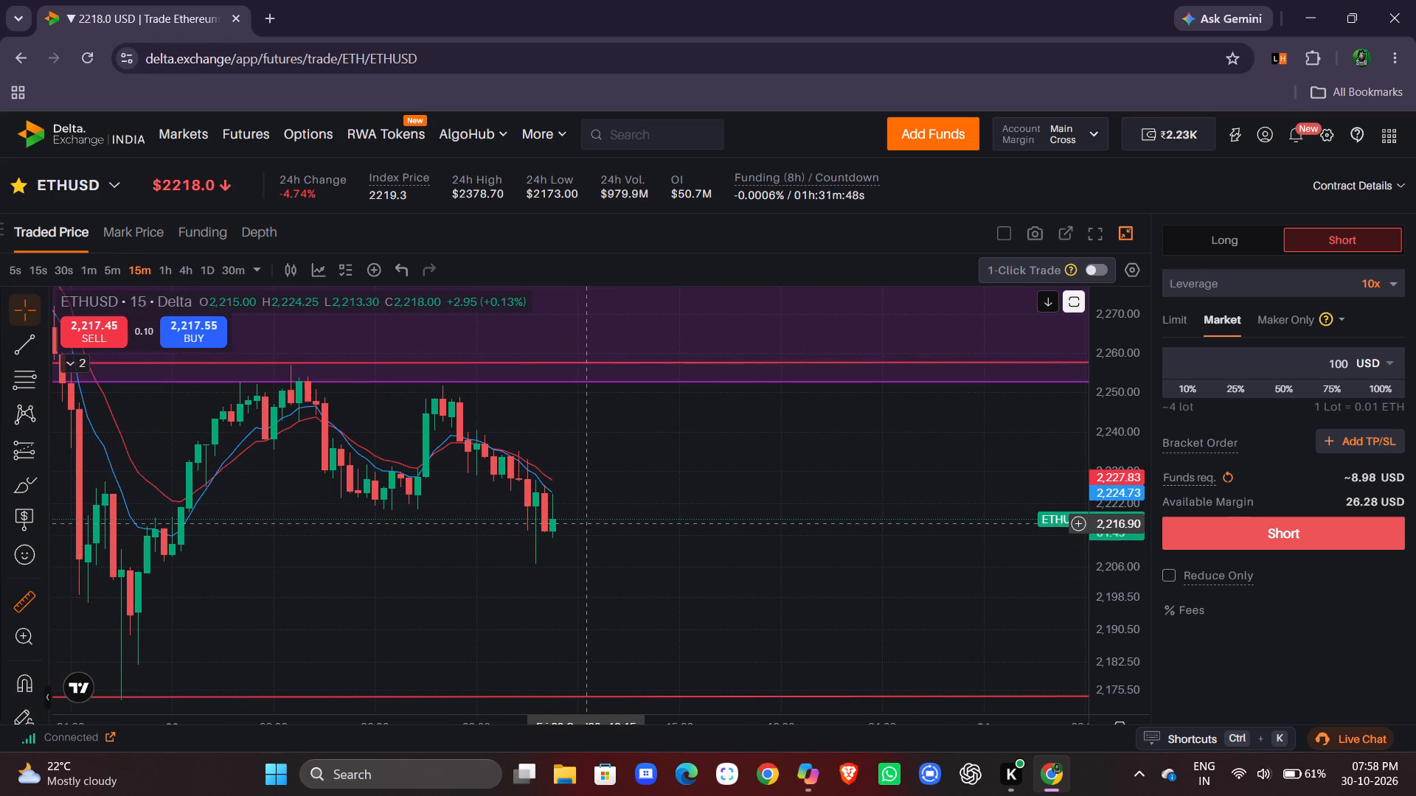
{"action": "left_click_drag", "start_coordinate": [587, 524], "coordinate": [605, 517]}
{"action": "left_click_drag", "start_coordinate": [605, 517], "coordinate": [585, 506]}
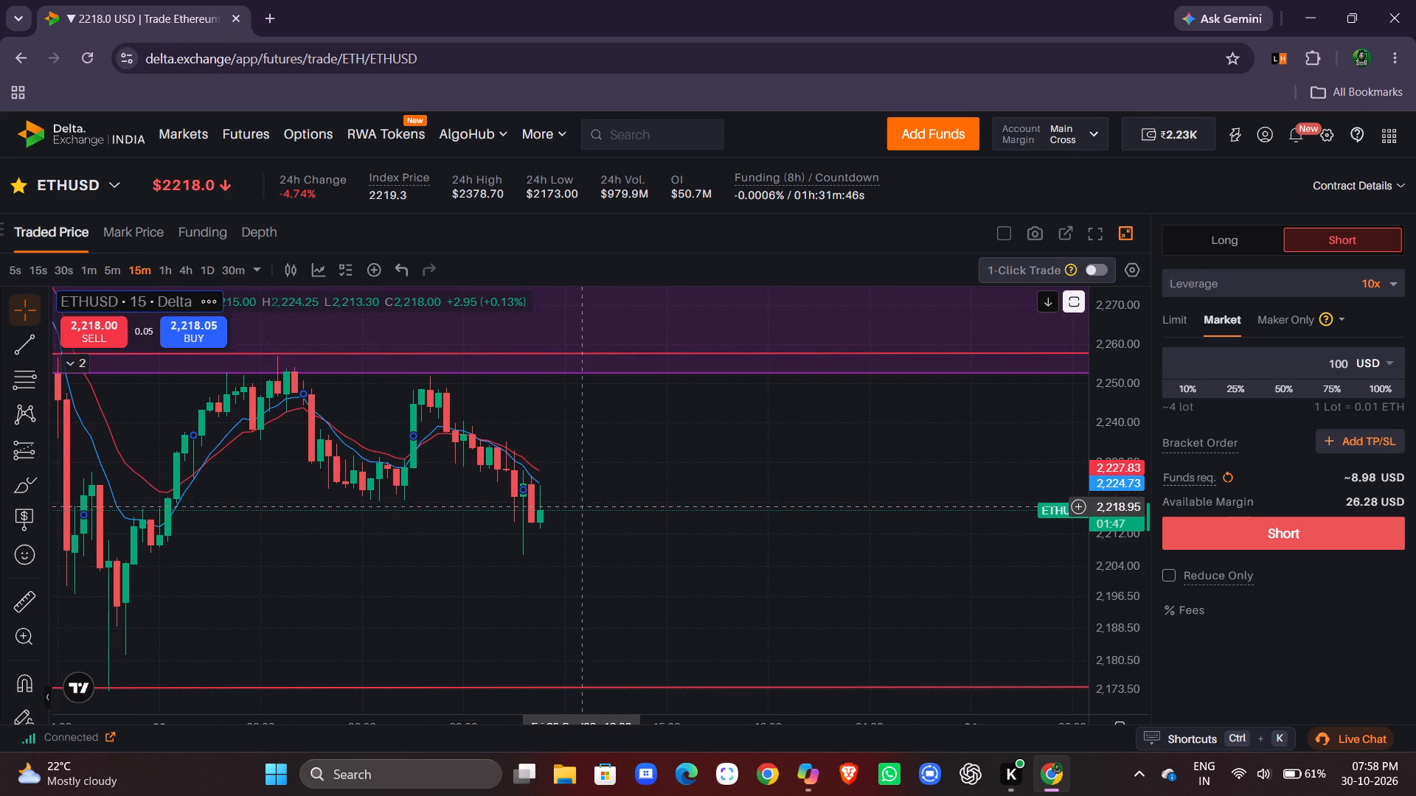
{"action": "left_click", "coordinate": [10, 603]}
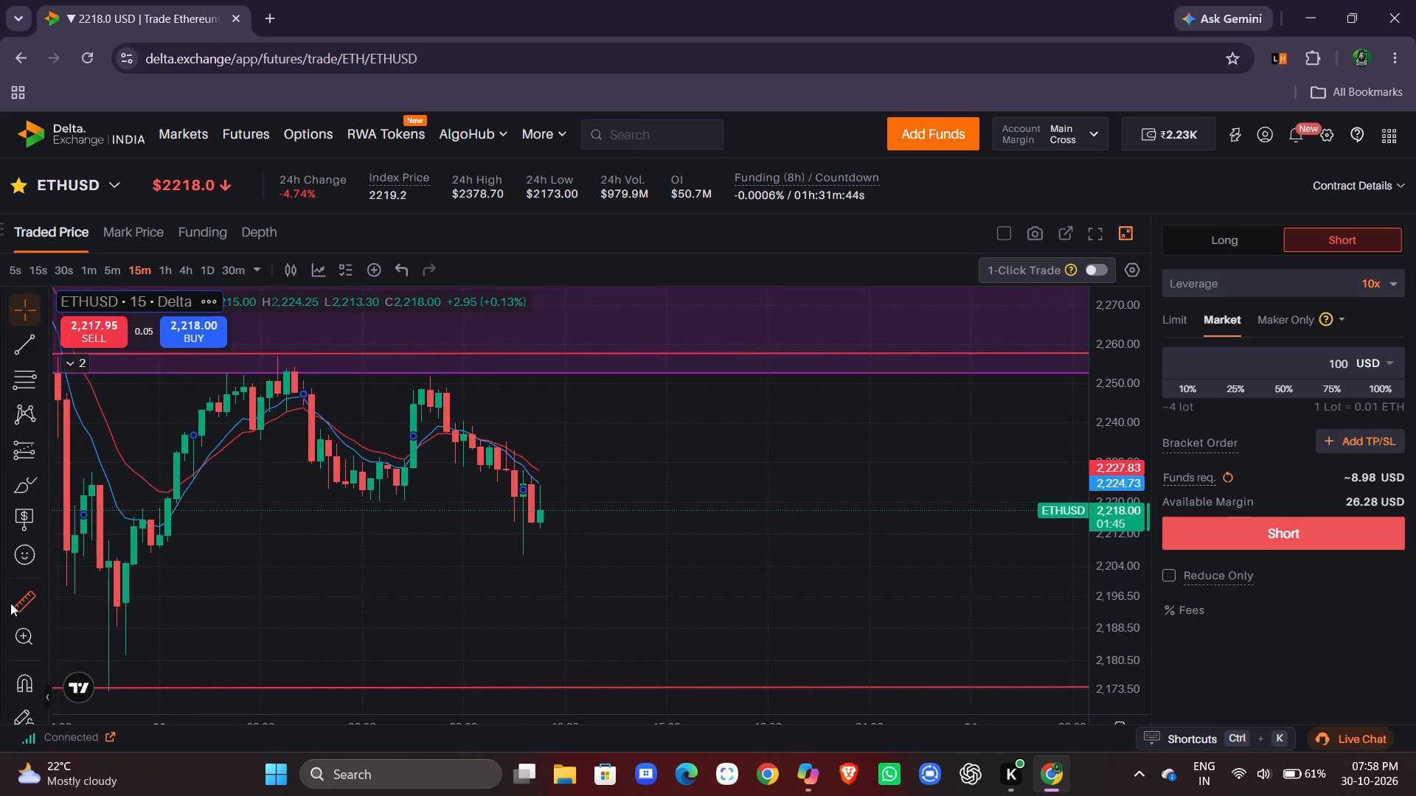
{"action": "left_click", "coordinate": [614, 512]}
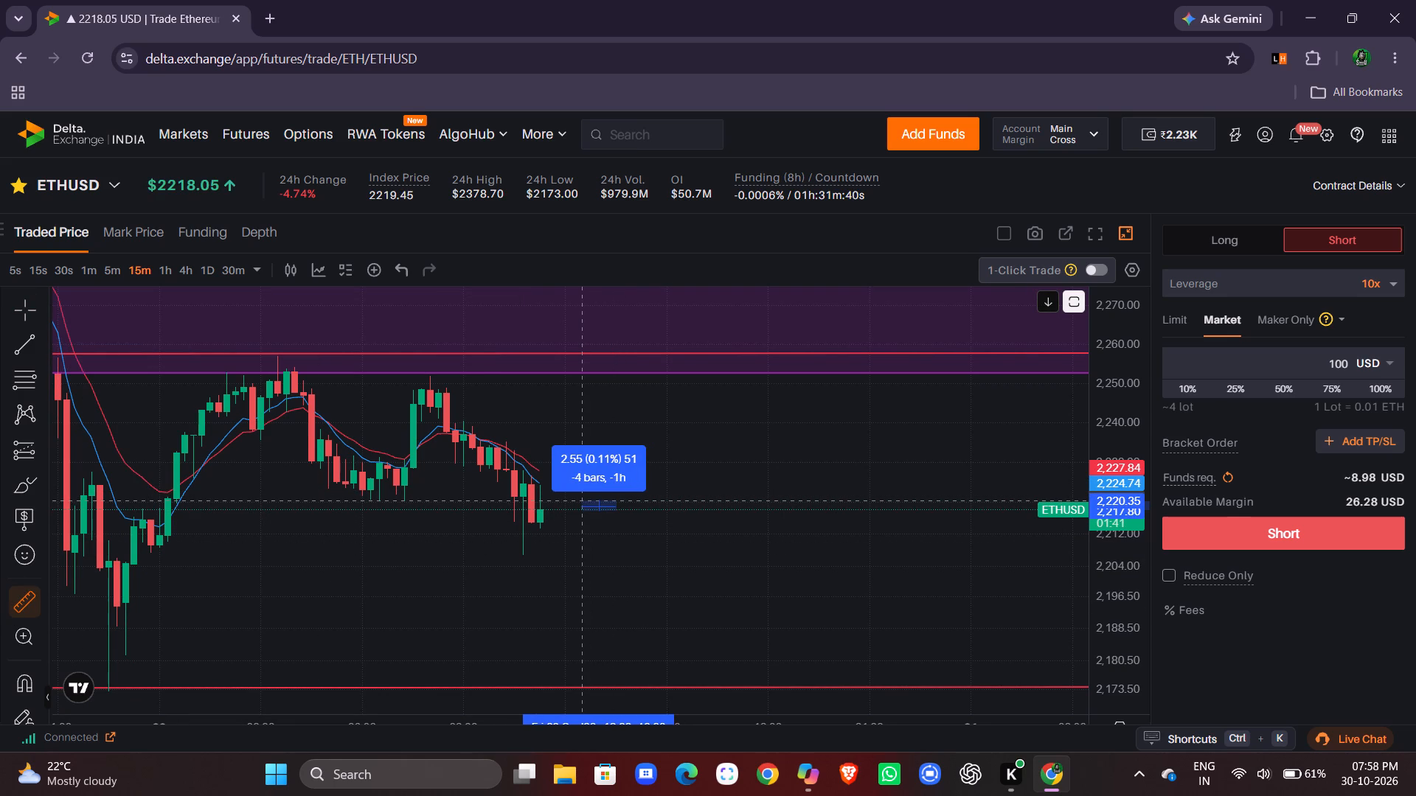
{"action": "left_click", "coordinate": [583, 497]}
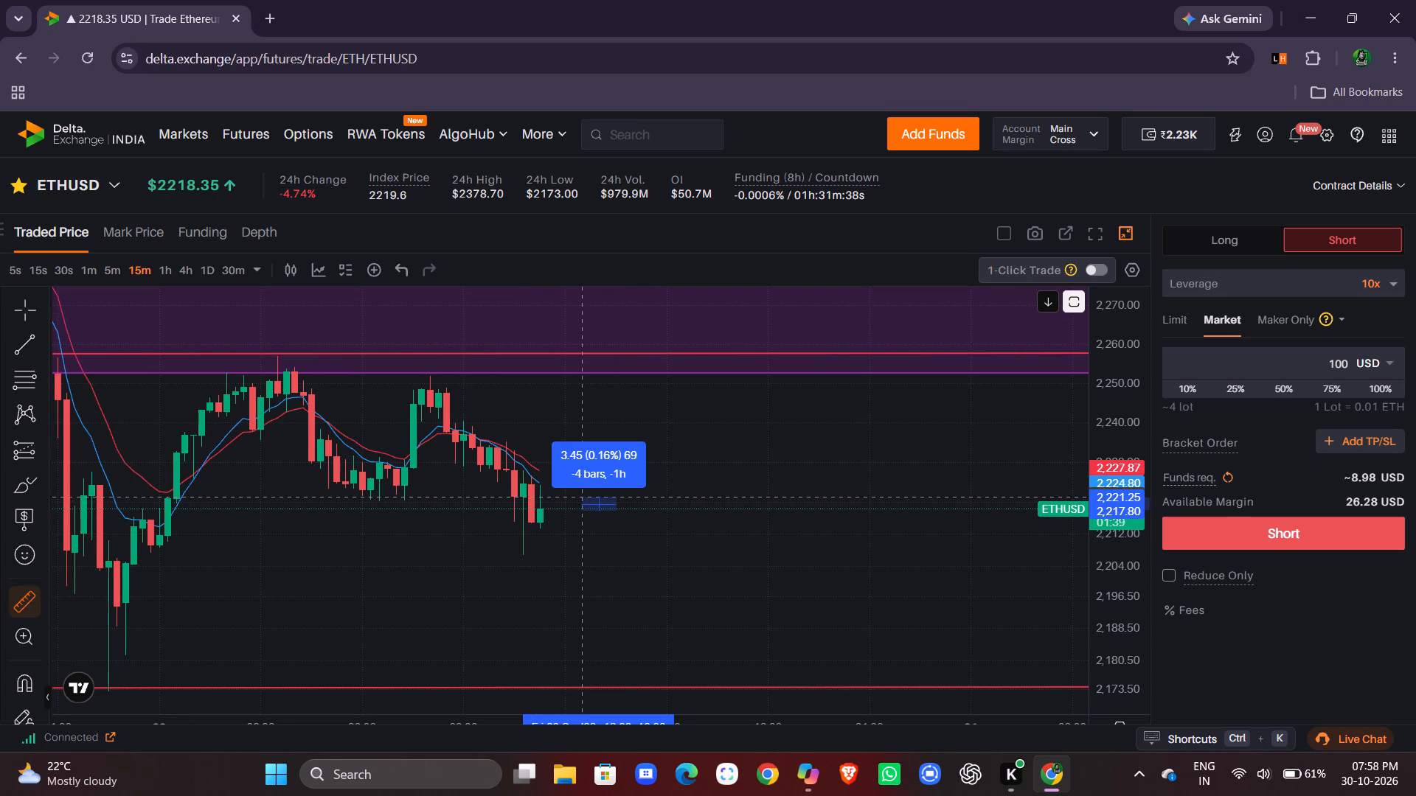
{"action": "left_click", "coordinate": [690, 495]}
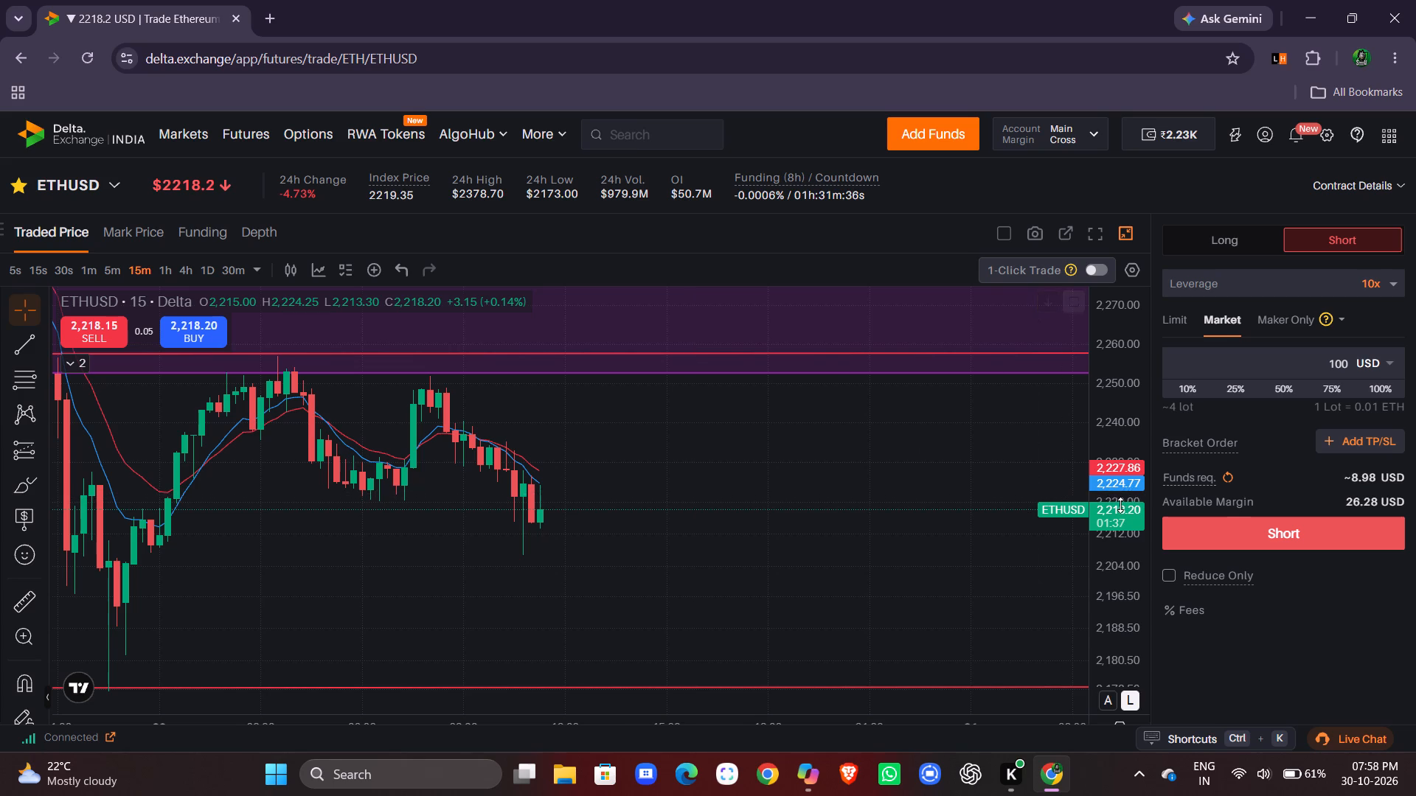
Compare recent ETHUSD price action on the 15m and 5m charts, and return to the 15m chart.
{"action": "left_click_drag", "start_coordinate": [1120, 505], "coordinate": [1123, 607]}
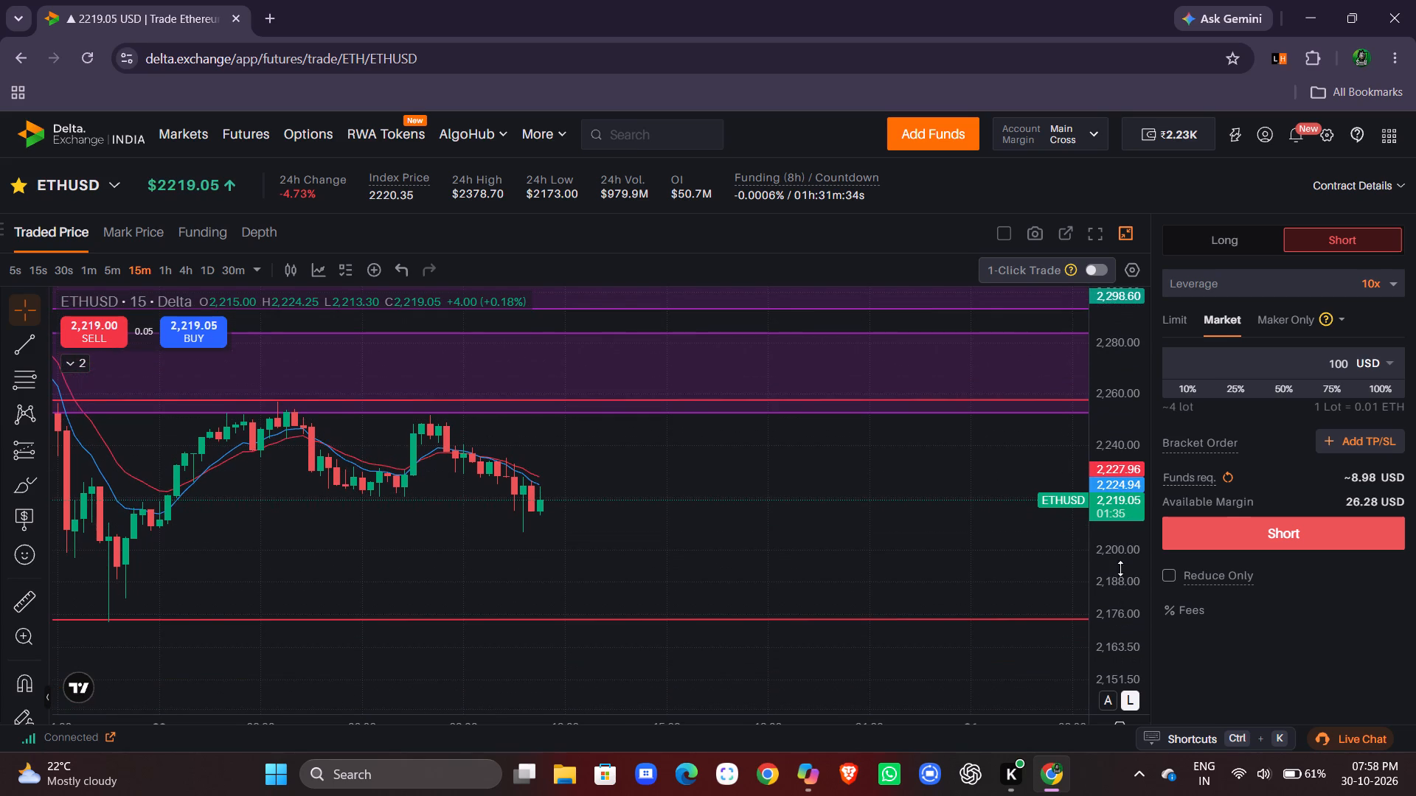
{"action": "left_click_drag", "start_coordinate": [1140, 516], "coordinate": [1140, 508]}
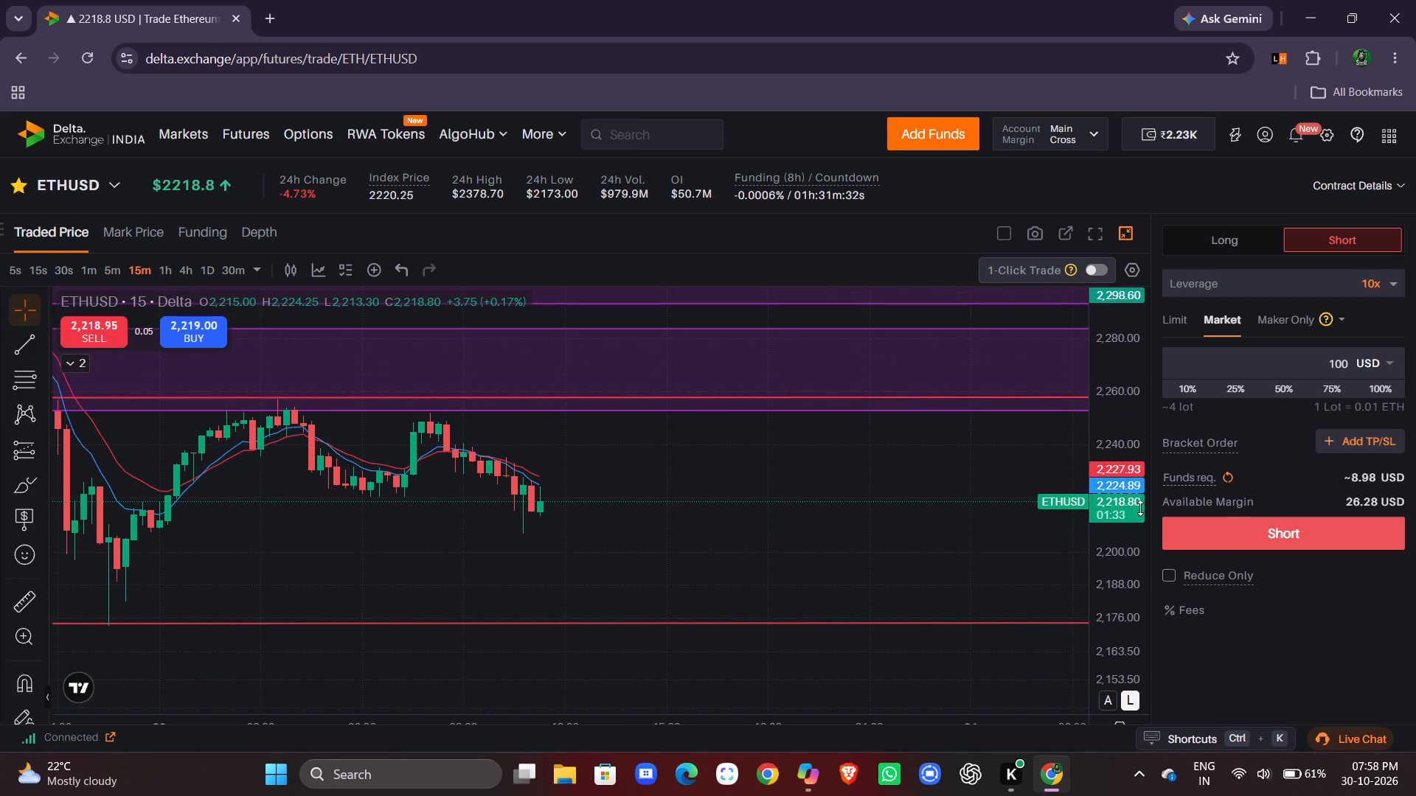
{"action": "left_click_drag", "start_coordinate": [1140, 508], "coordinate": [1139, 503]}
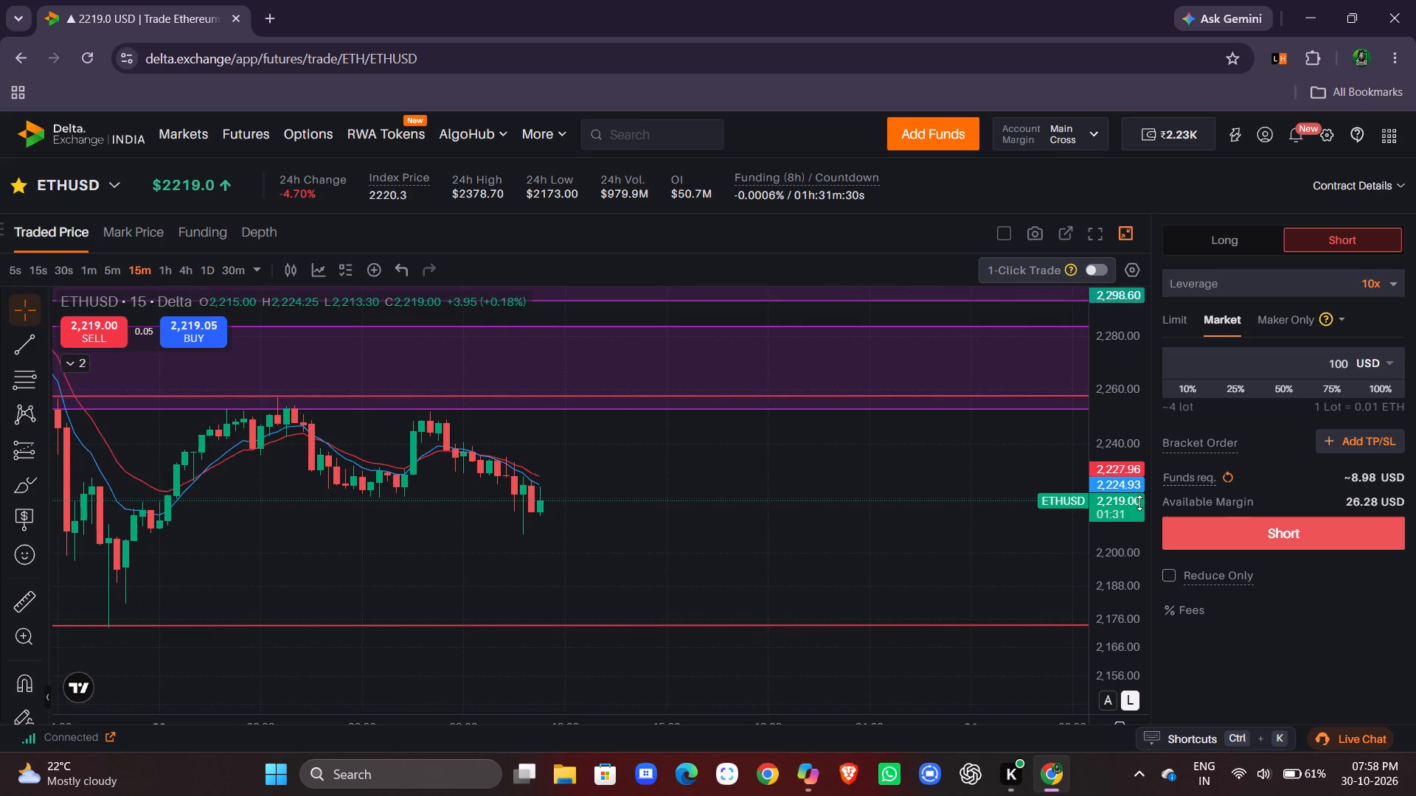
{"action": "left_click", "coordinate": [110, 273]}
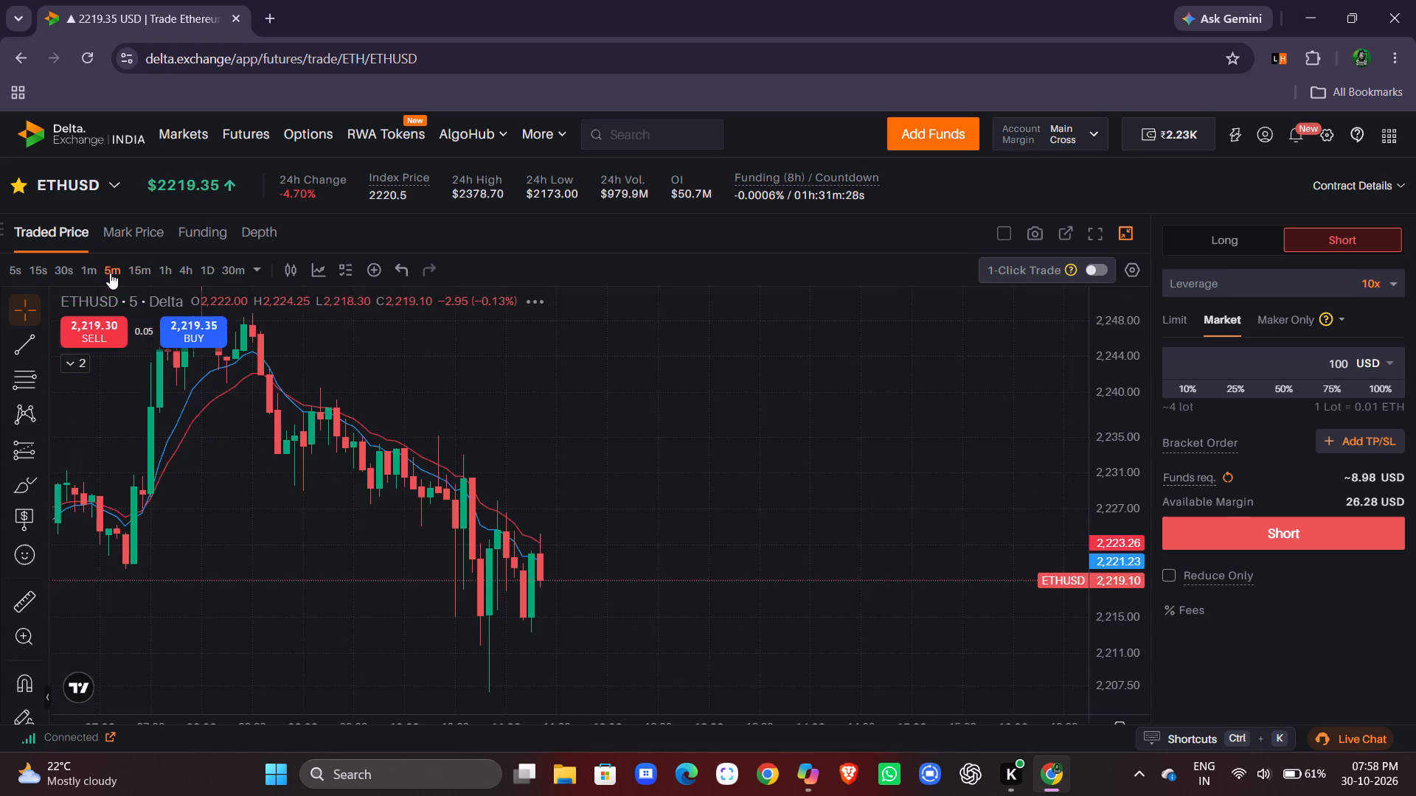
{"action": "scroll", "coordinate": [608, 460], "scroll_direction": "right", "scroll_amount": 2}
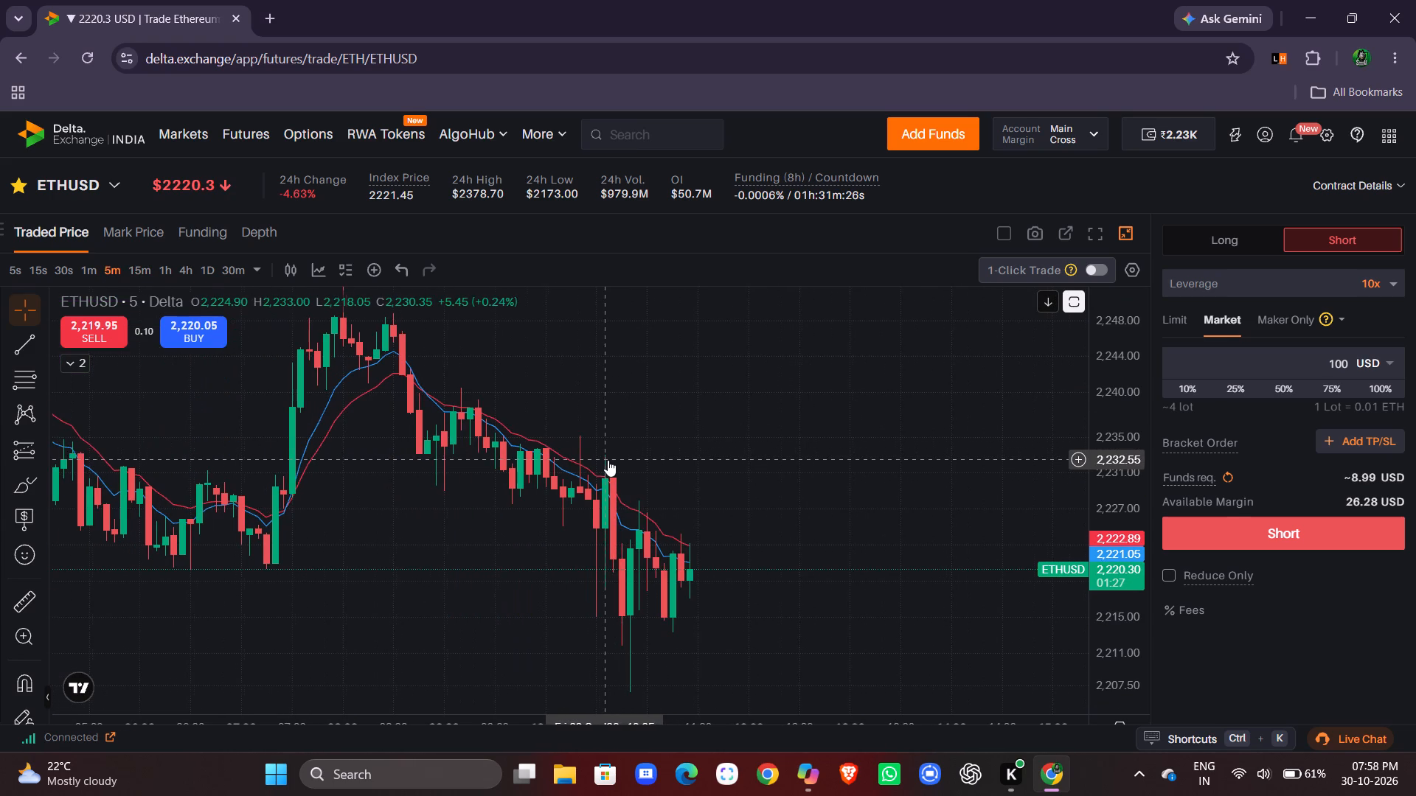
{"action": "scroll", "coordinate": [494, 585], "scroll_direction": "right", "scroll_amount": 2}
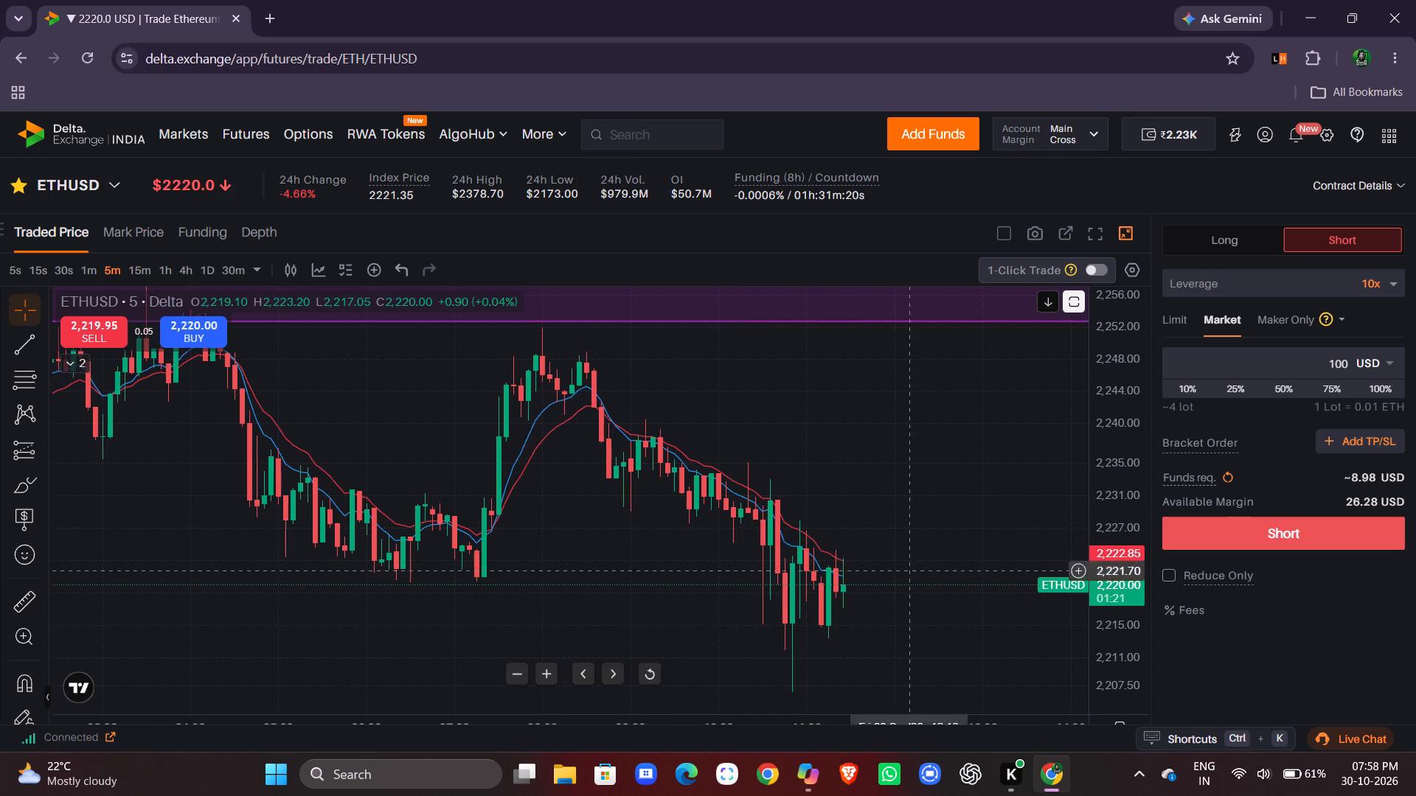
{"action": "left_click_drag", "start_coordinate": [1108, 413], "coordinate": [1108, 523]}
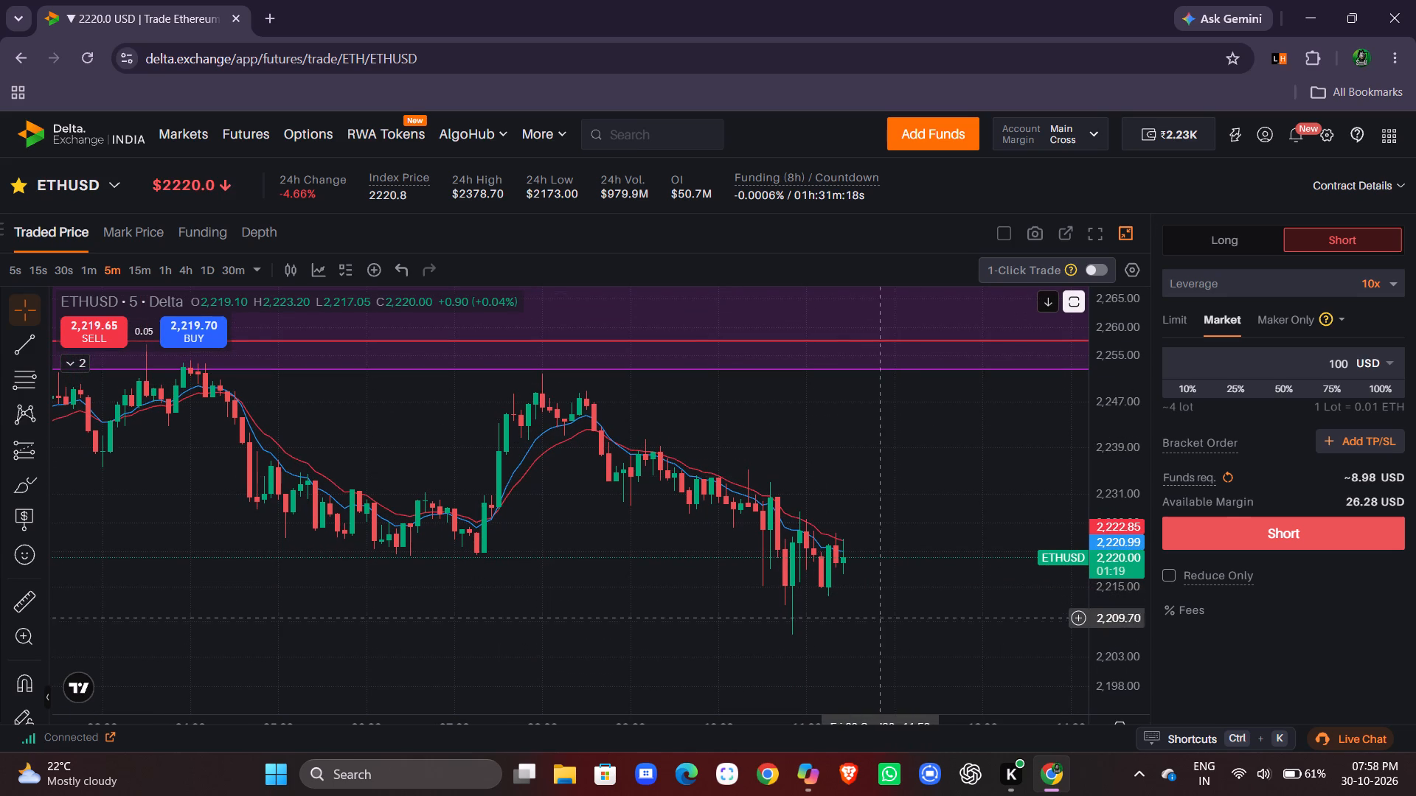
{"action": "left_click", "coordinate": [128, 276]}
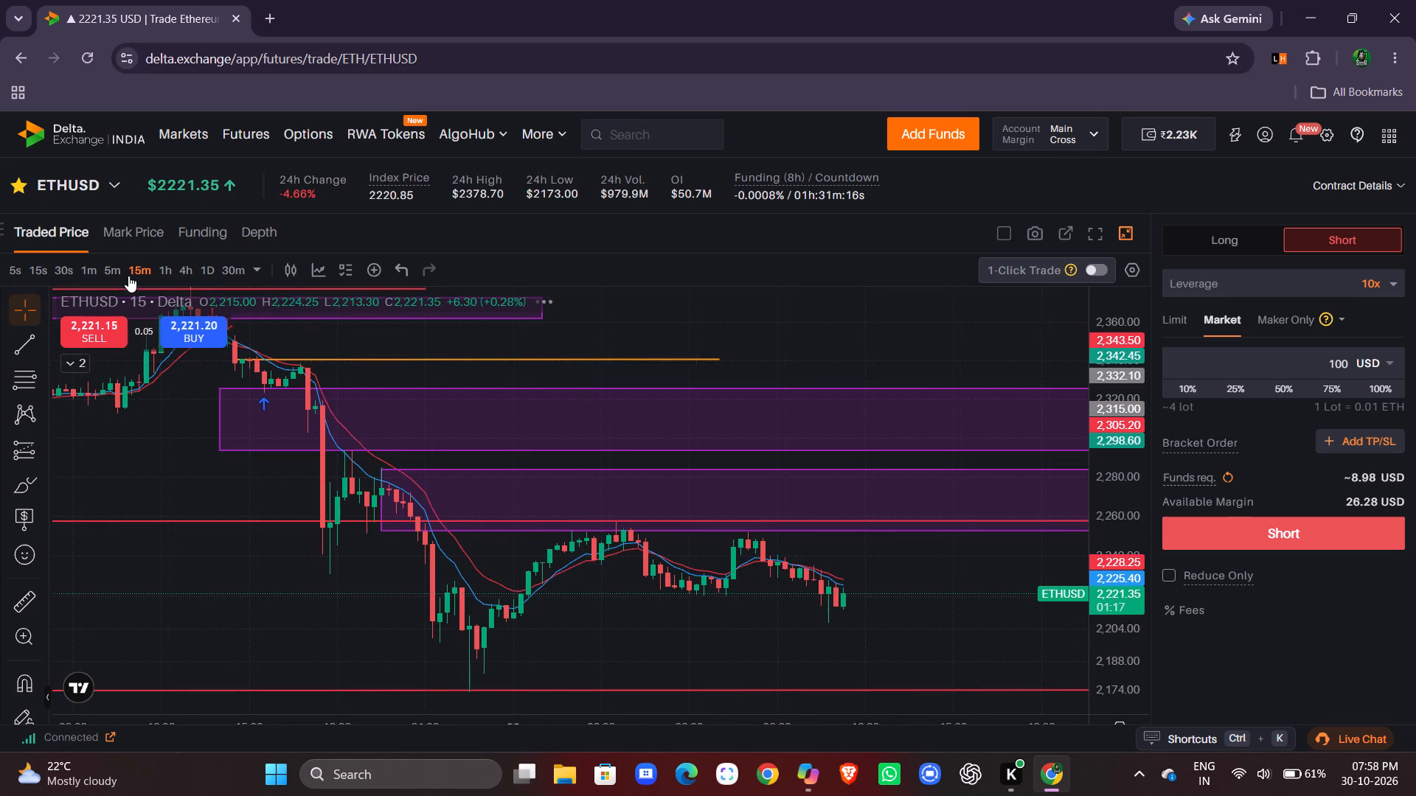
{"action": "scroll", "coordinate": [613, 633], "scroll_direction": "left", "scroll_amount": 1}
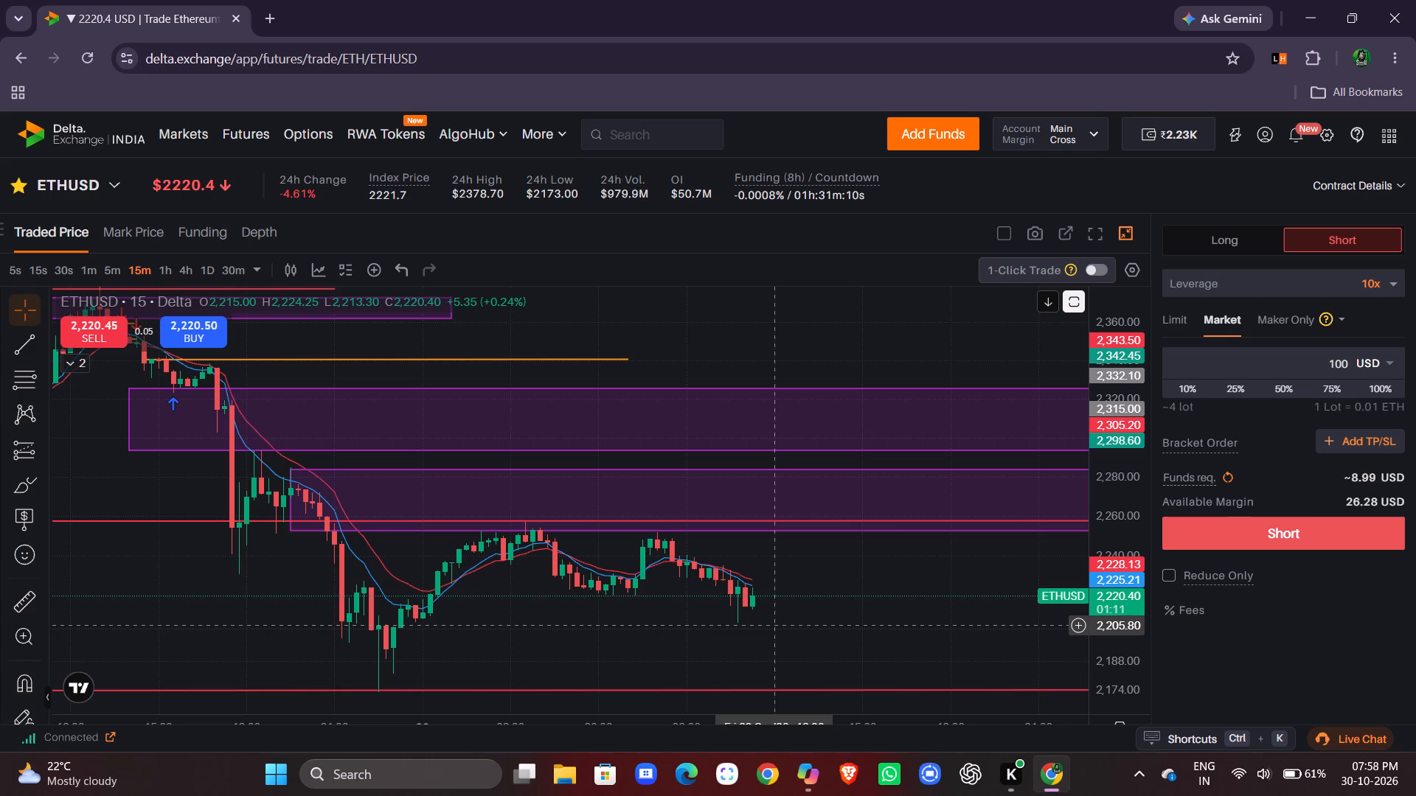
Draw a horizontal line on the 15m chart at about 2,206.70, at the low of the recent candle wick.
{"action": "key", "text": "alt+h"}
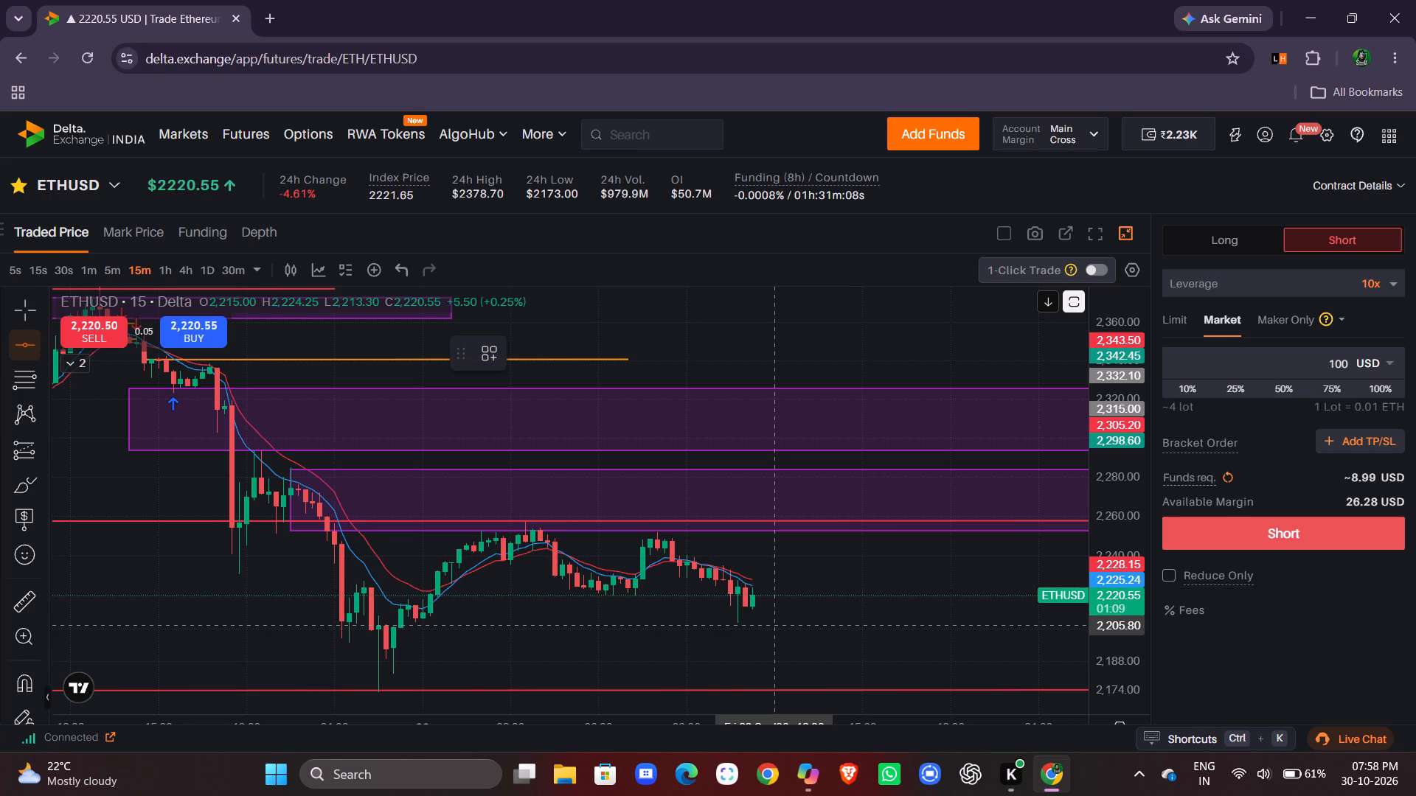
{"action": "key", "text": "alt+h"}
{"action": "left_click_drag", "start_coordinate": [781, 607], "coordinate": [803, 613]}
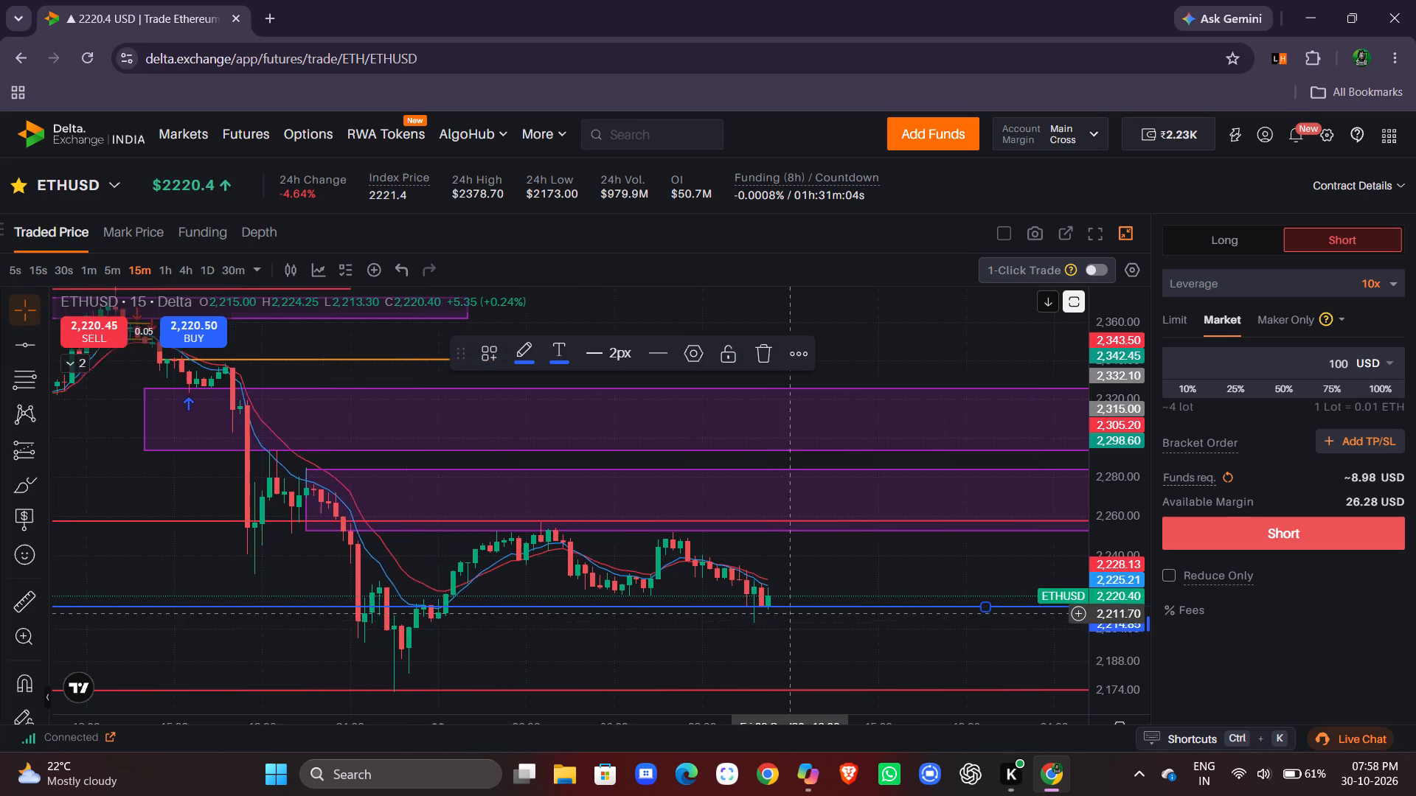
{"action": "left_click_drag", "start_coordinate": [803, 613], "coordinate": [811, 640]}
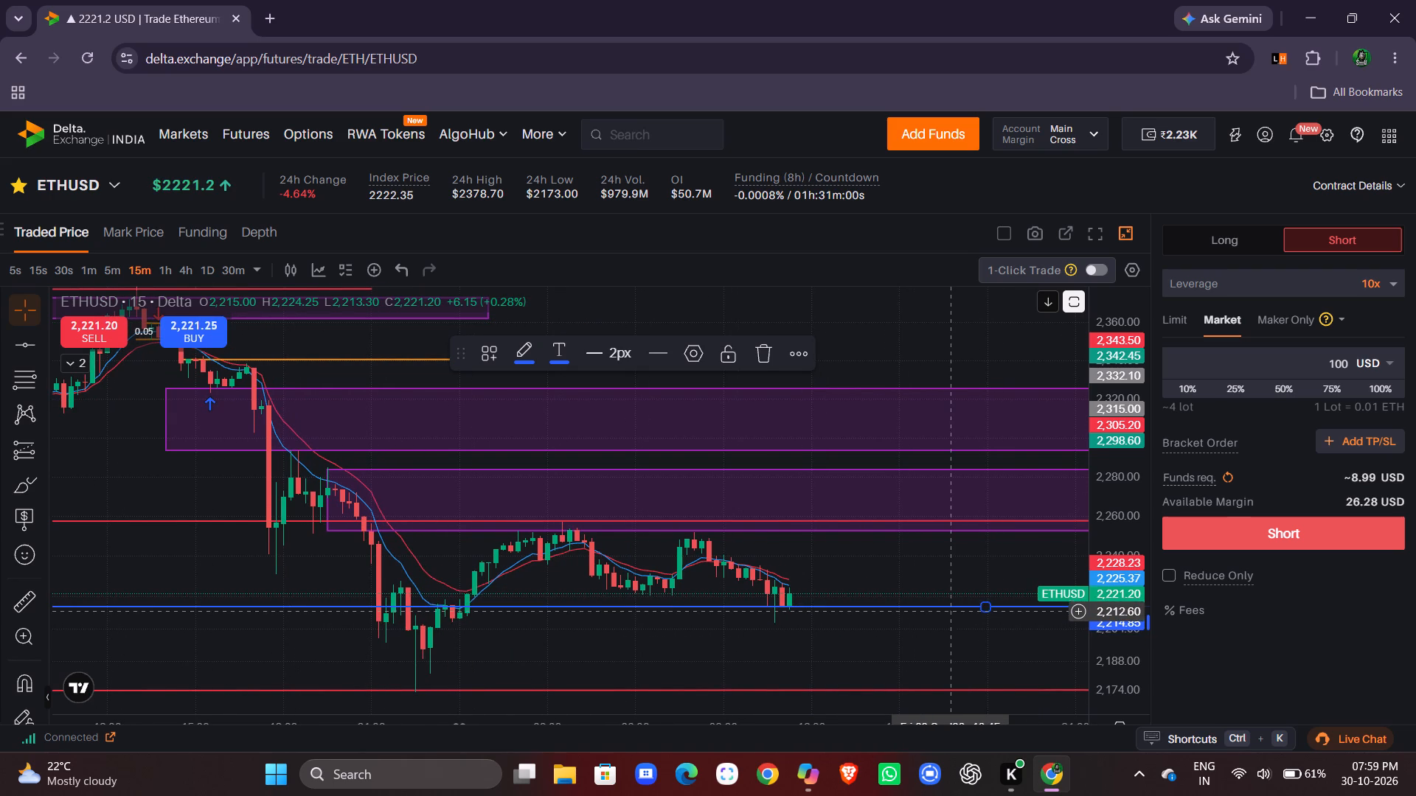
{"action": "left_click_drag", "start_coordinate": [954, 611], "coordinate": [954, 624]}
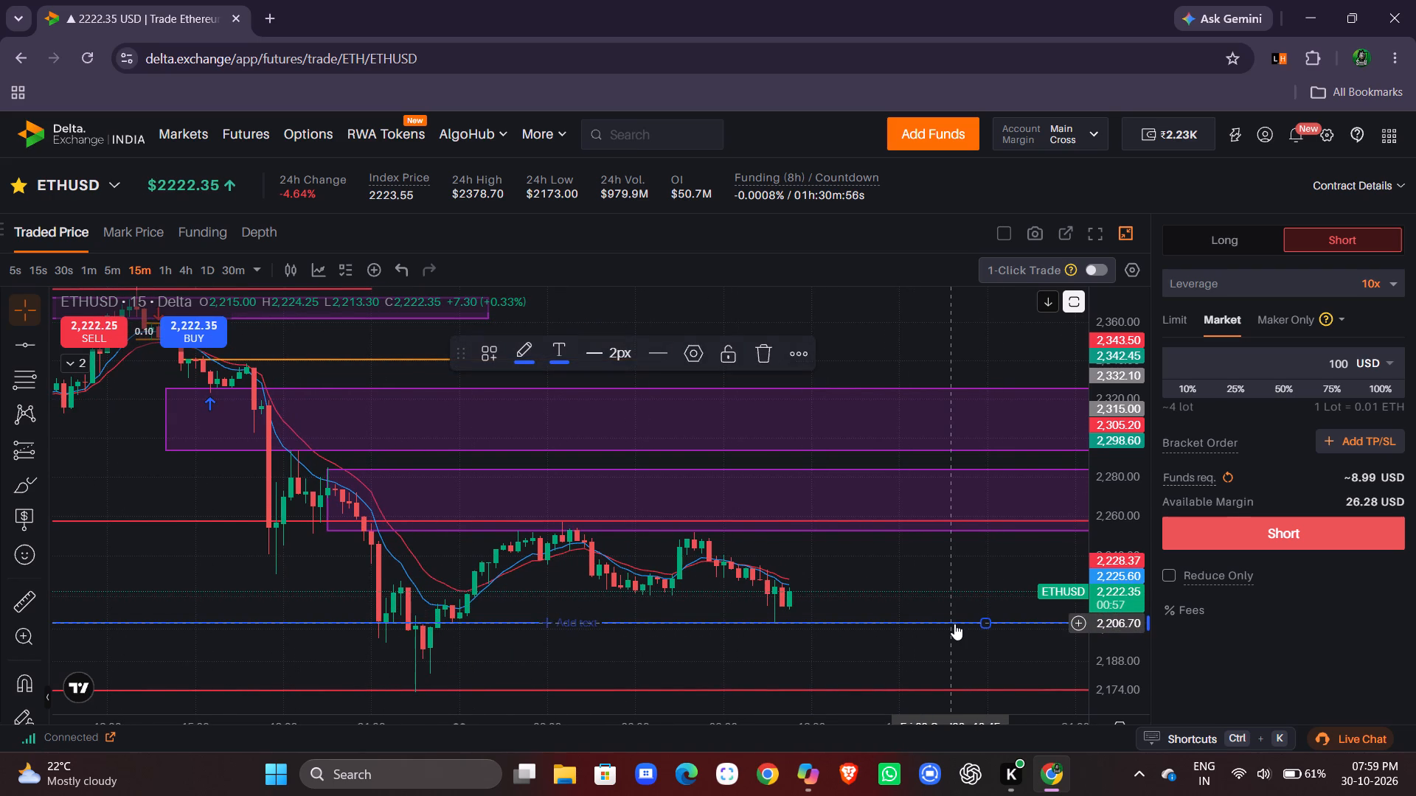
{"action": "left_click_drag", "start_coordinate": [1136, 568], "coordinate": [1150, 420]}
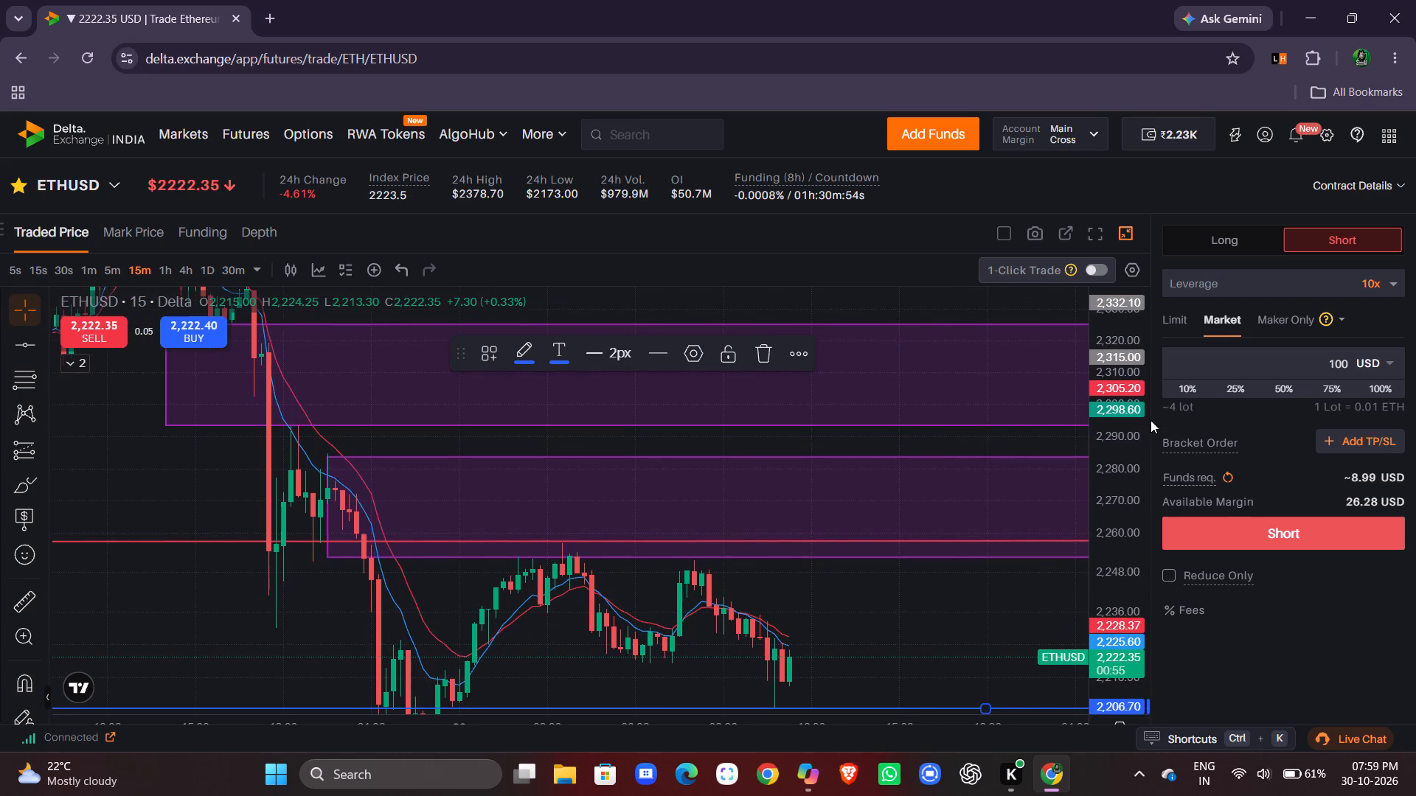
{"action": "left_click_drag", "start_coordinate": [1150, 420], "coordinate": [1150, 422]}
{"action": "left_click_drag", "start_coordinate": [941, 634], "coordinate": [930, 391]}
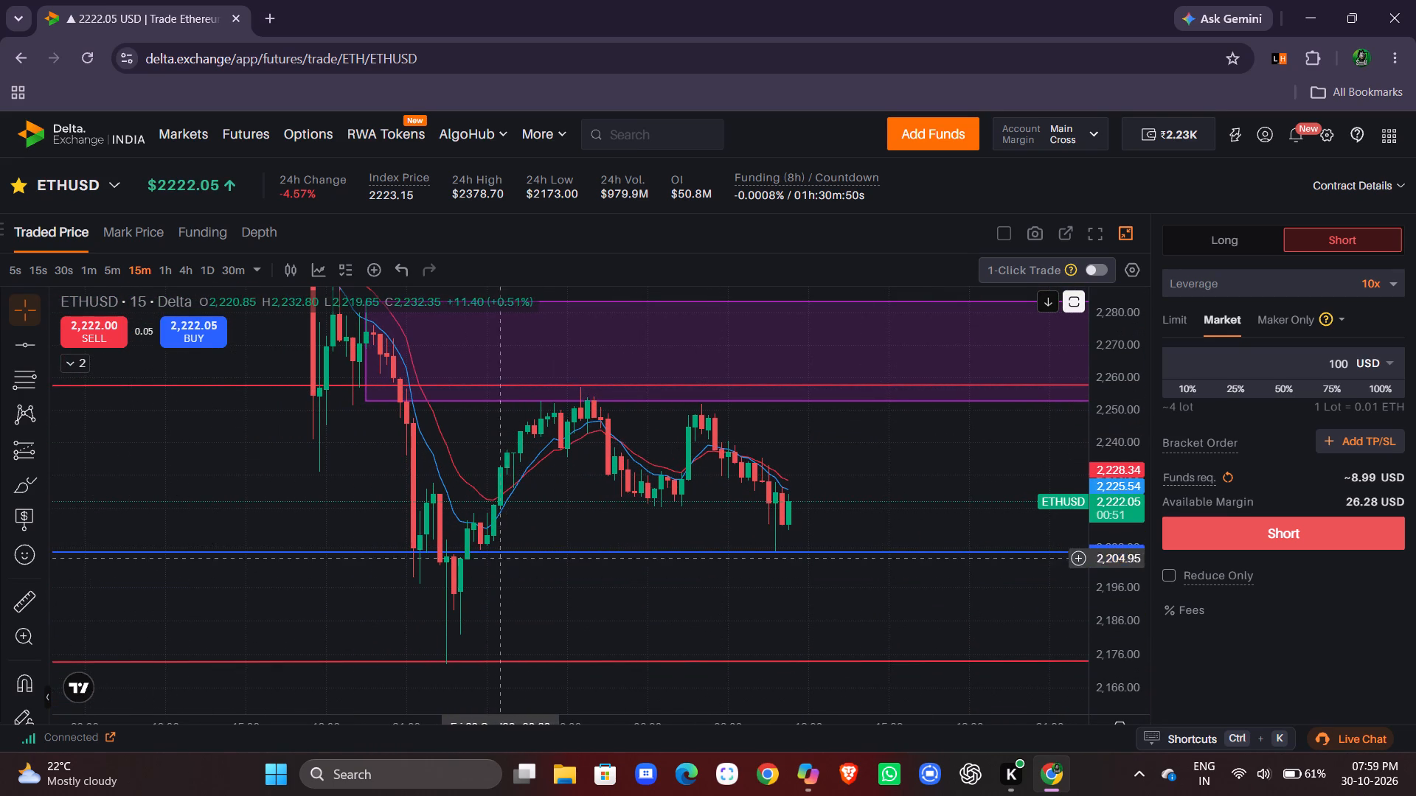
Examine the 15m ETHUSD price action, including on the separate full-page chart, and return to the trading page.
{"action": "scroll", "coordinate": [616, 609], "scroll_direction": "left", "scroll_amount": 1}
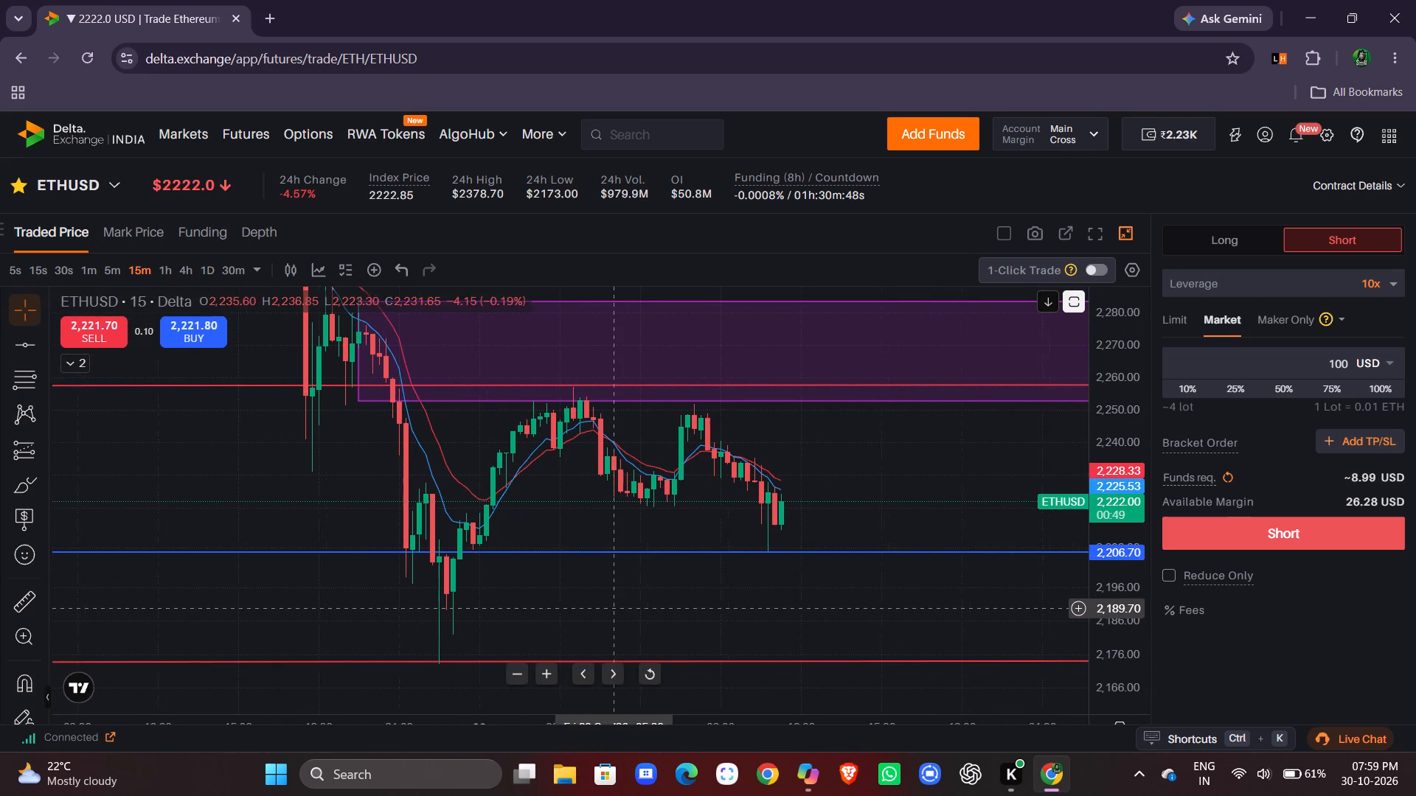
{"action": "scroll", "coordinate": [616, 609], "scroll_direction": "left", "scroll_amount": 1}
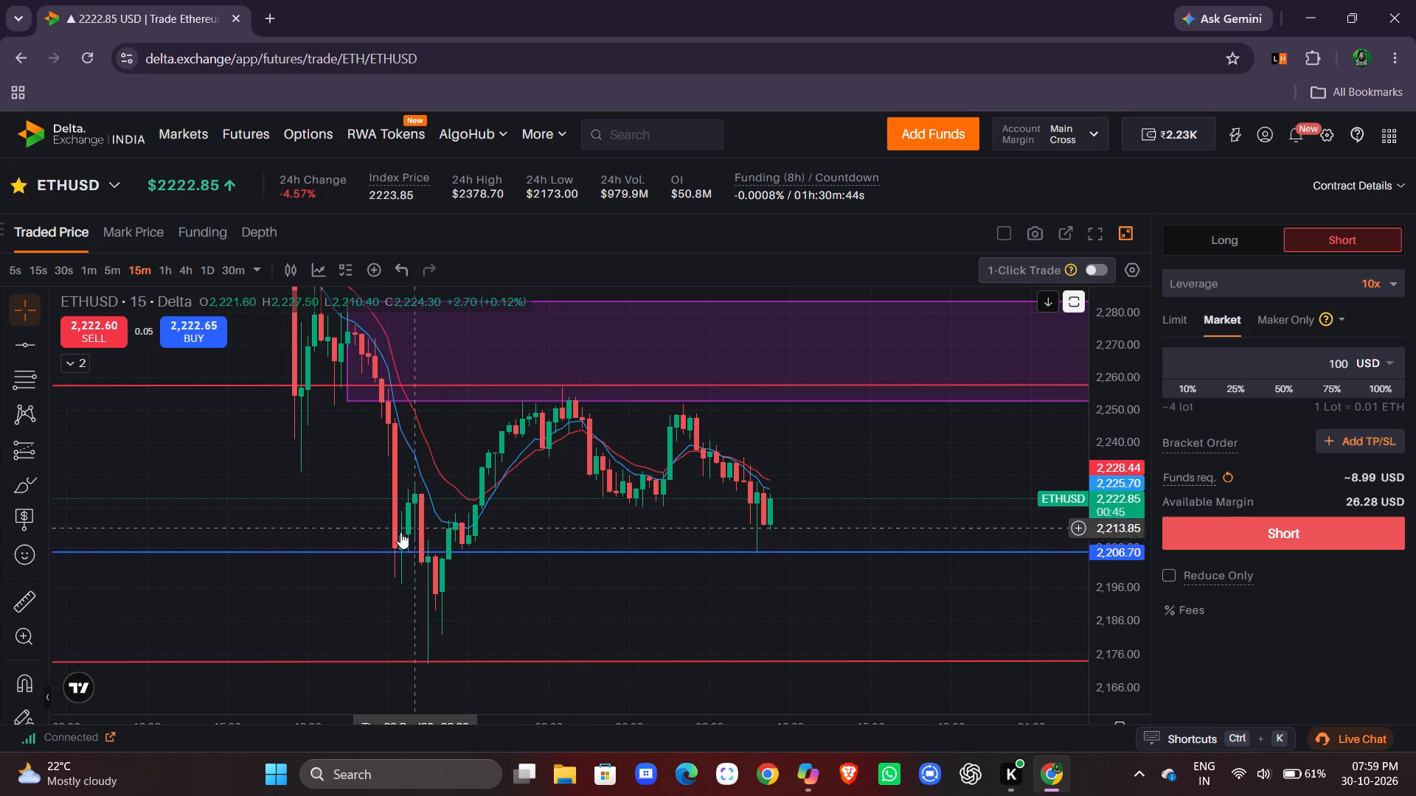
{"action": "scroll", "coordinate": [470, 567], "scroll_direction": "left", "scroll_amount": 1}
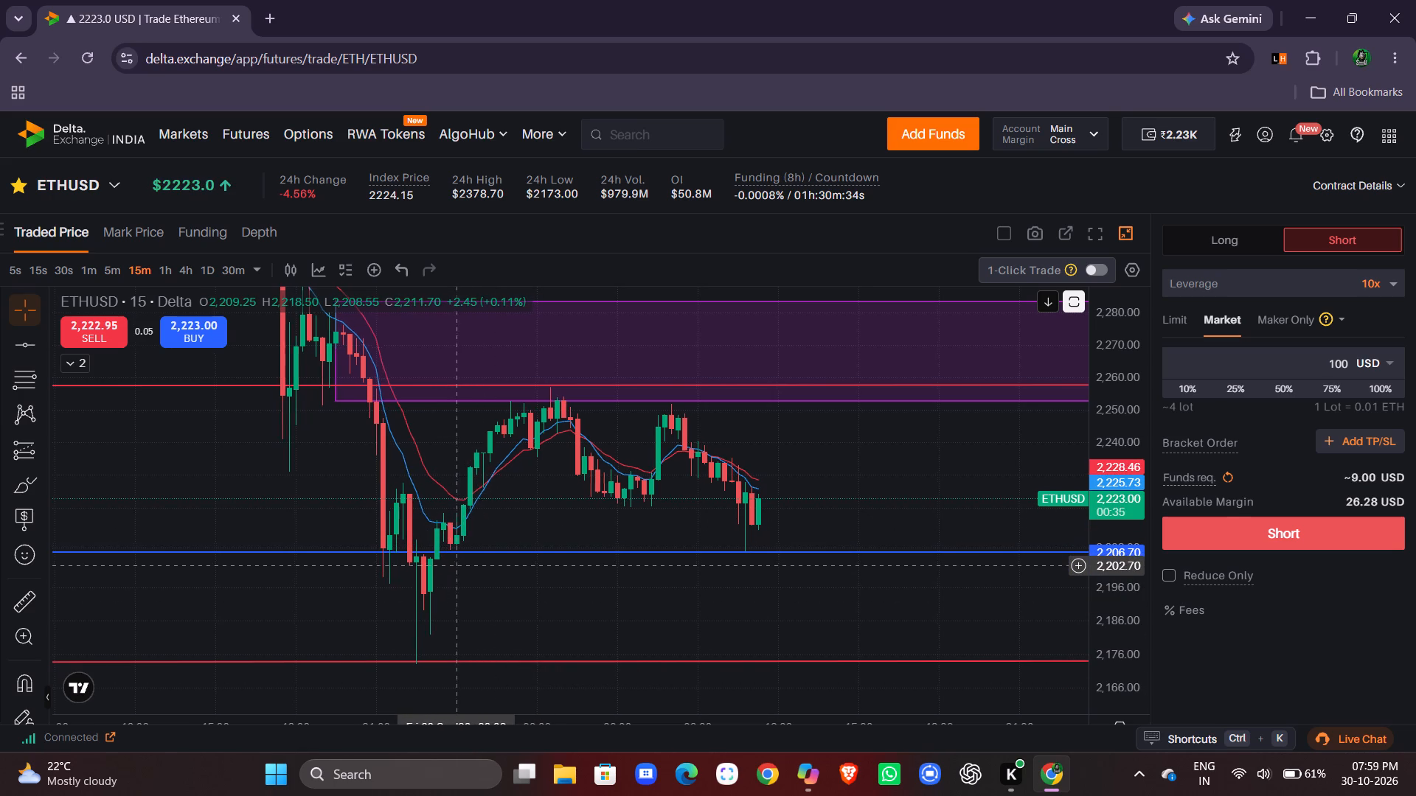
{"action": "left_click", "coordinate": [1072, 227]}
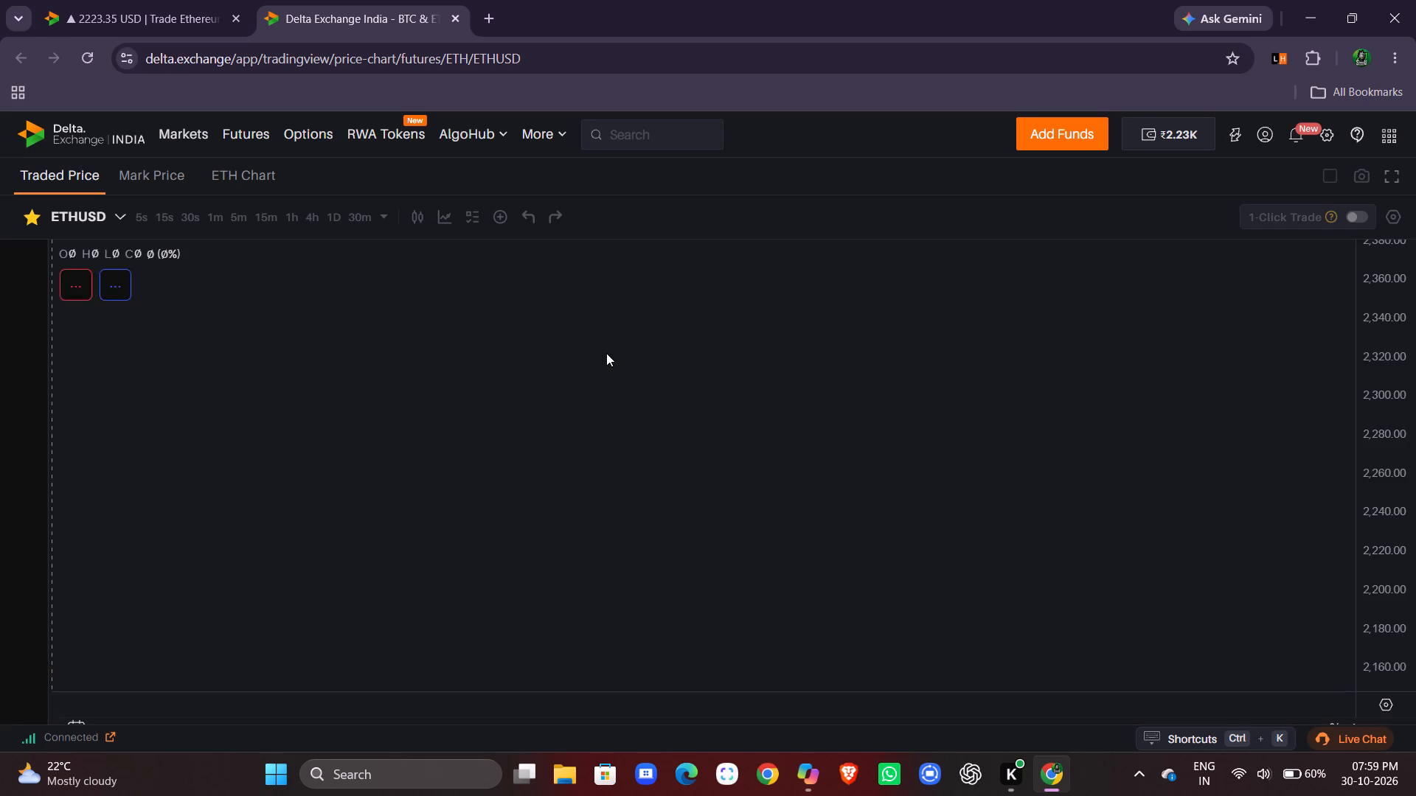
{"action": "scroll", "coordinate": [696, 466], "scroll_direction": "left", "scroll_amount": 4}
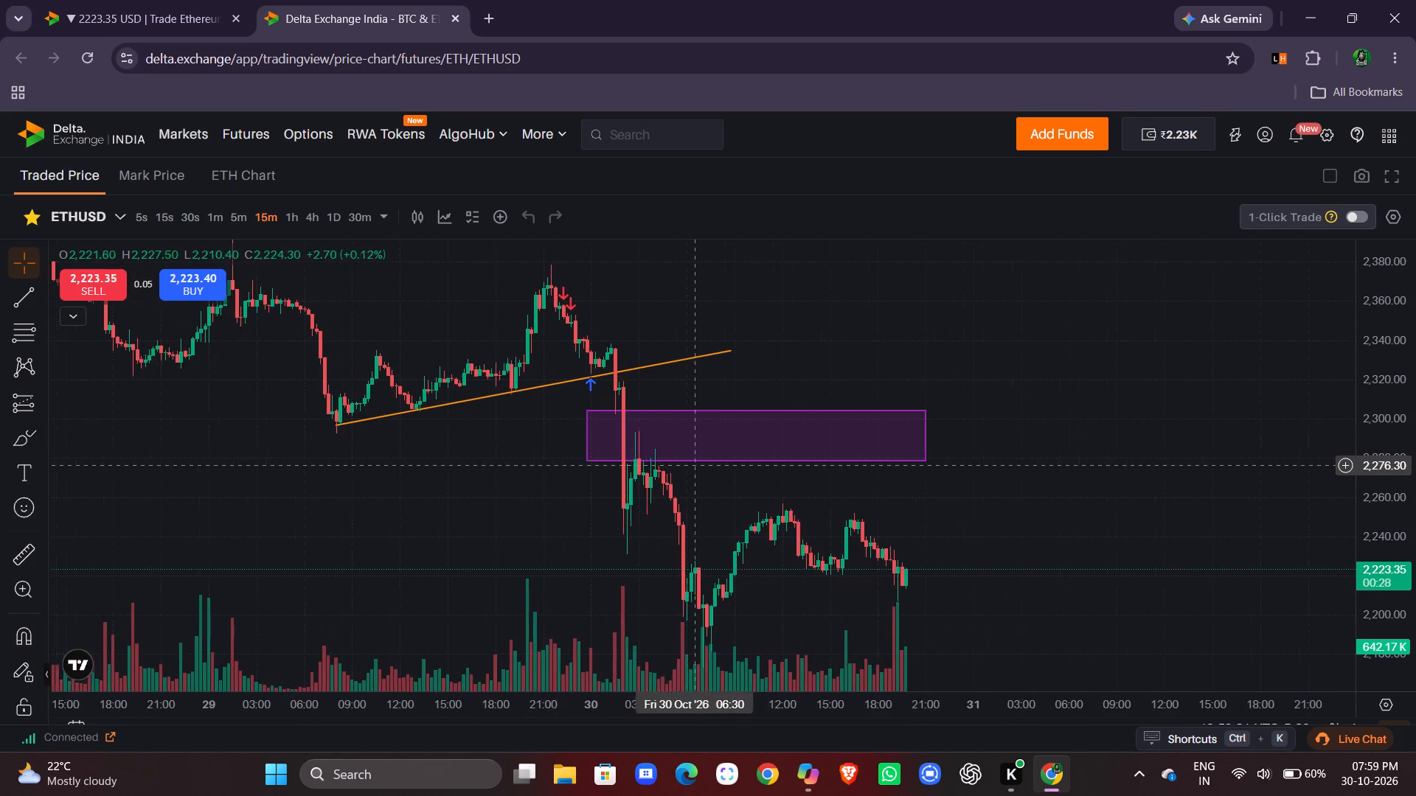
{"action": "left_click_drag", "start_coordinate": [1401, 411], "coordinate": [1401, 401]}
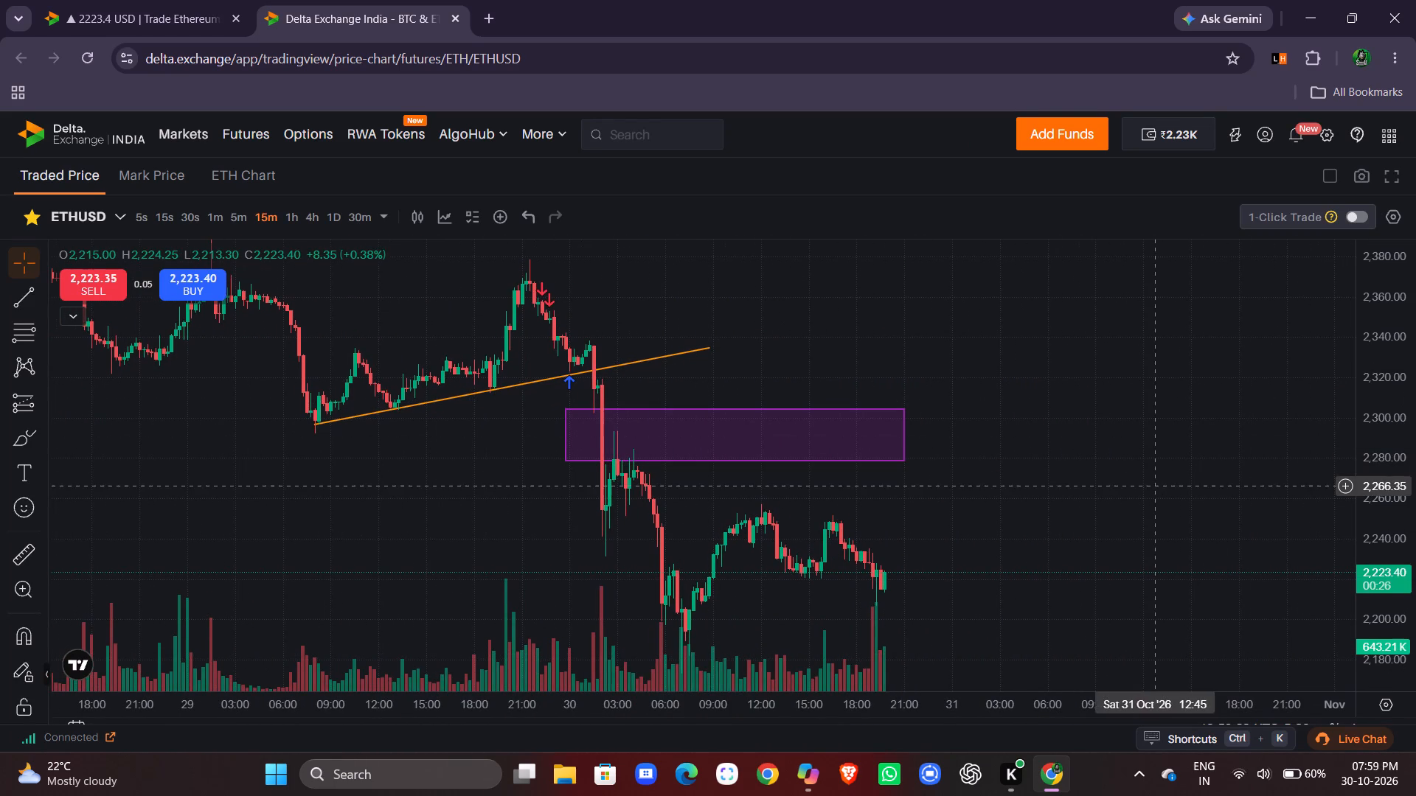
{"action": "left_click_drag", "start_coordinate": [1156, 486], "coordinate": [1076, 458]}
{"action": "left_click_drag", "start_coordinate": [1091, 449], "coordinate": [1035, 427]}
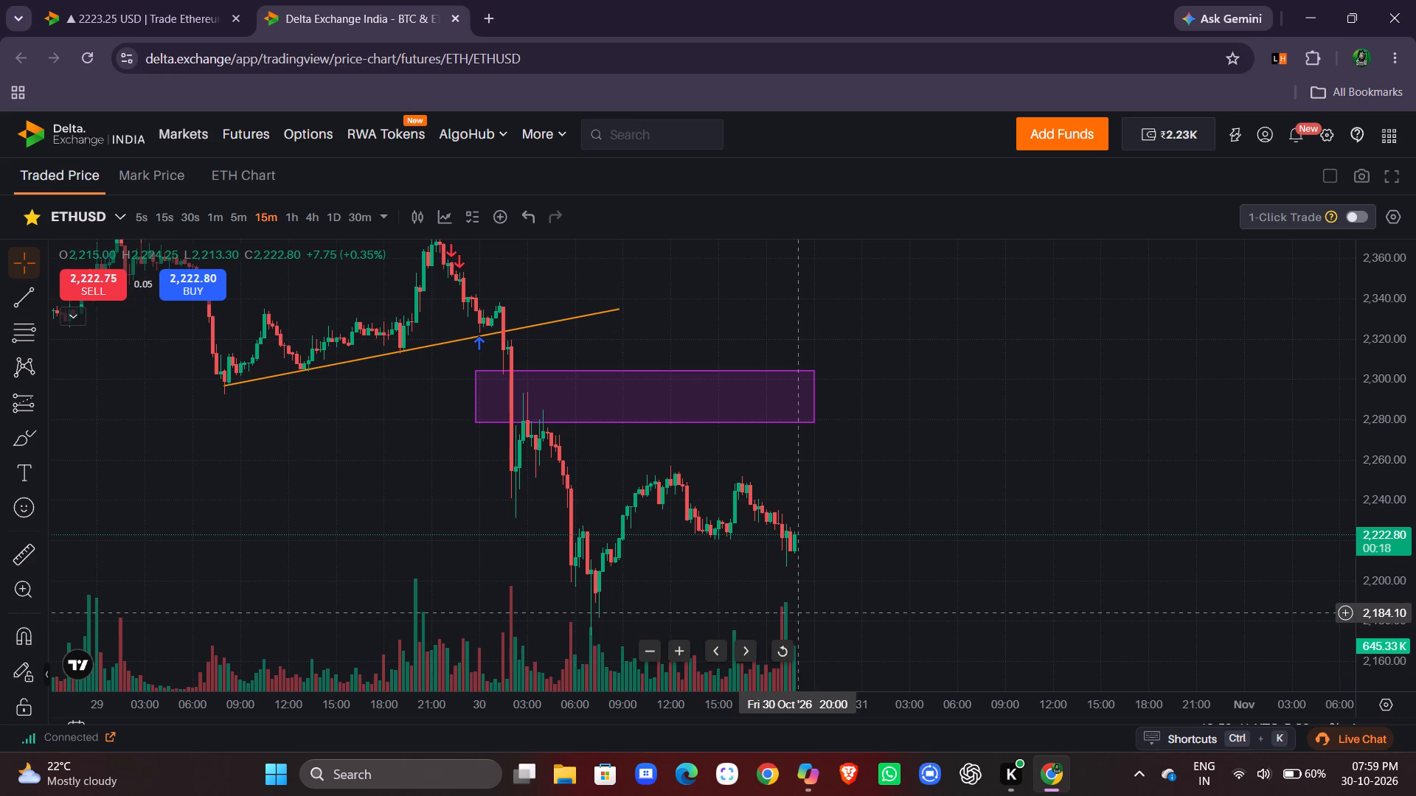
{"action": "left_click", "coordinate": [1086, 584]}
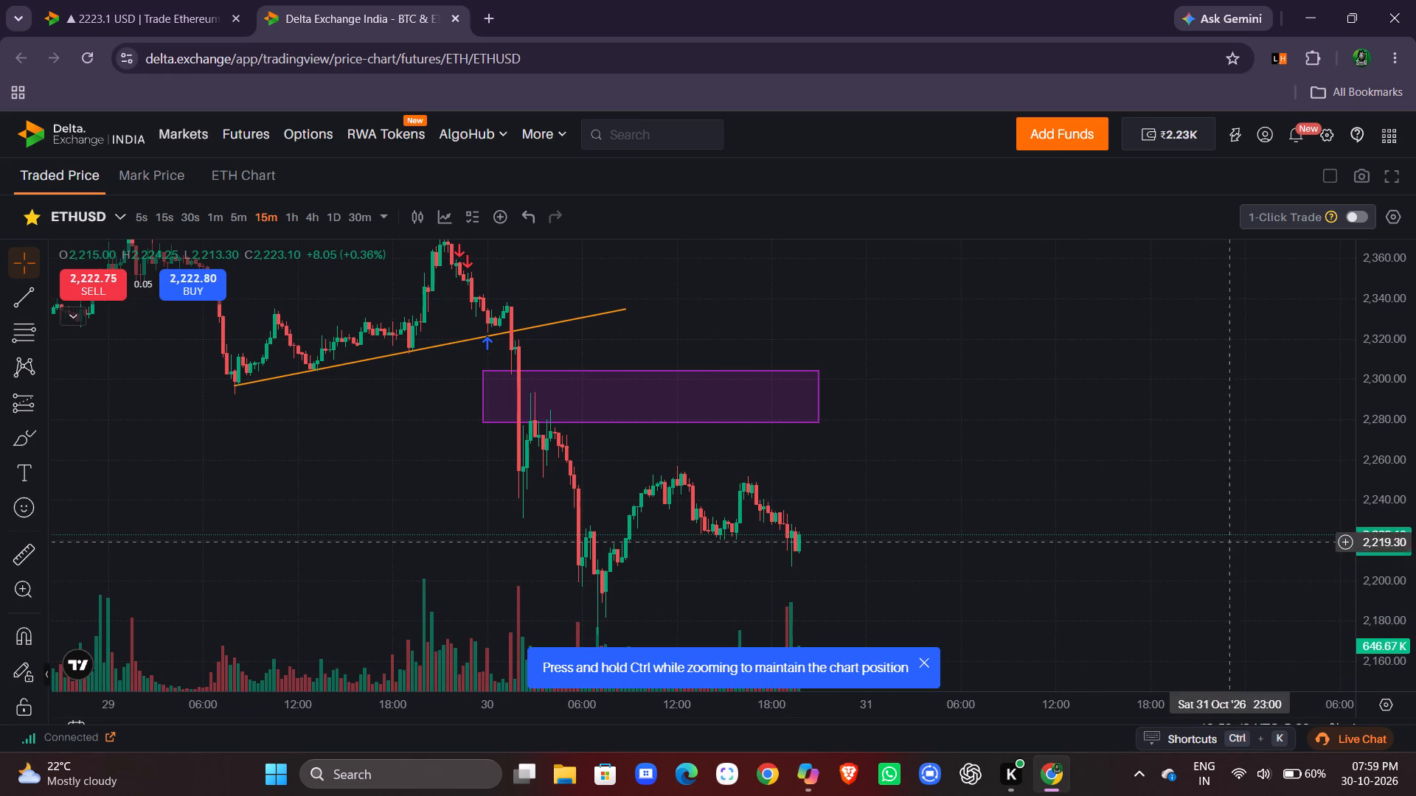
{"action": "left_click", "coordinate": [1179, 568]}
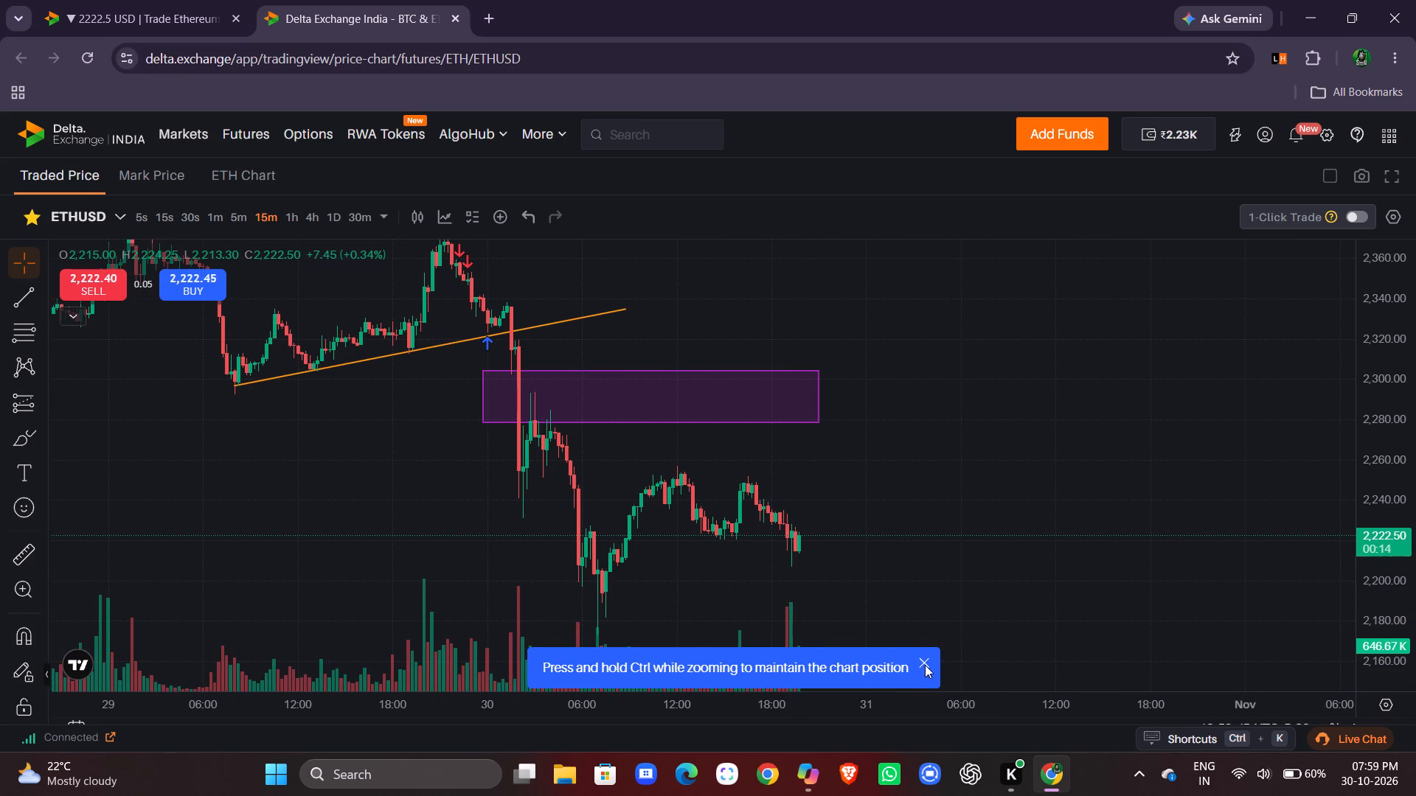
{"action": "left_click", "coordinate": [925, 665]}
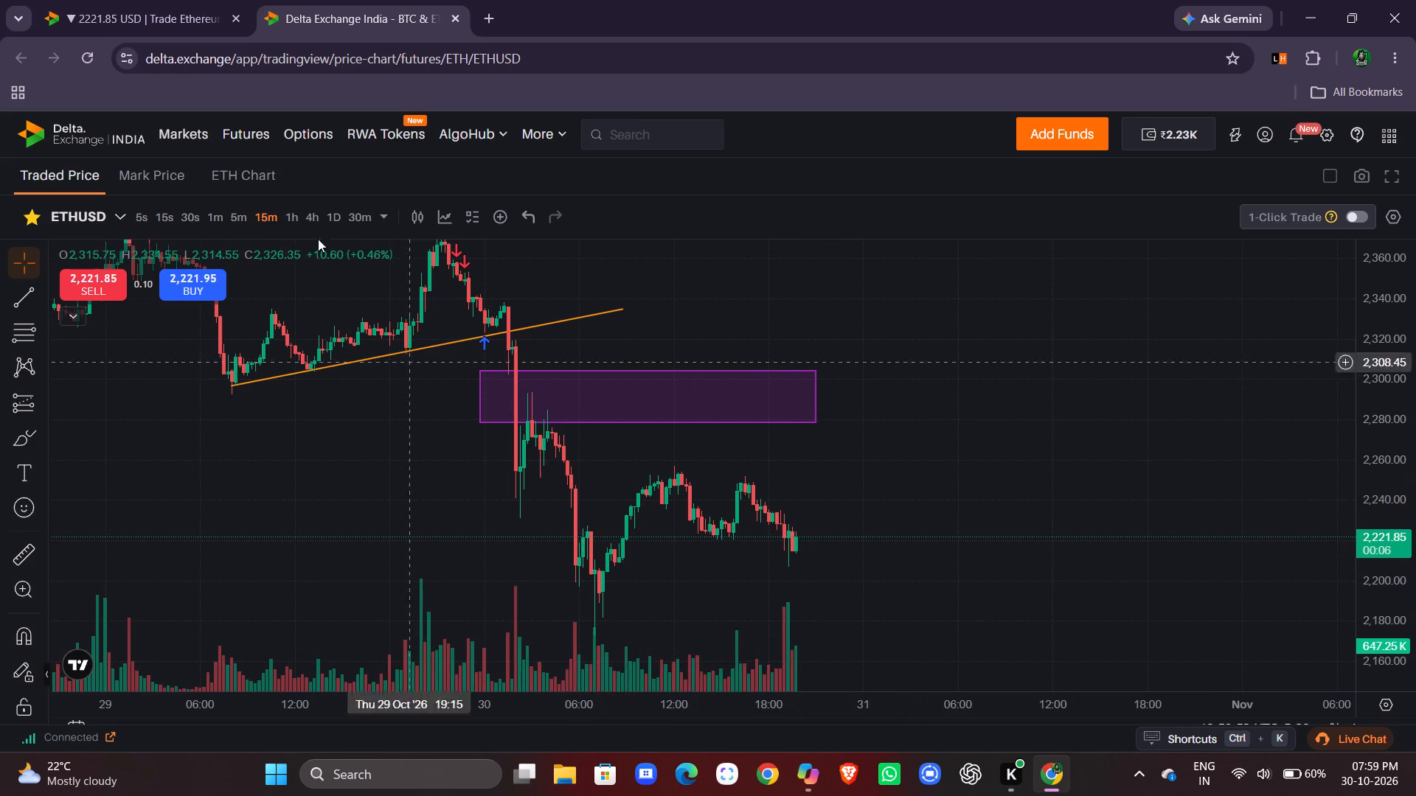
{"action": "left_click", "coordinate": [177, 24]}
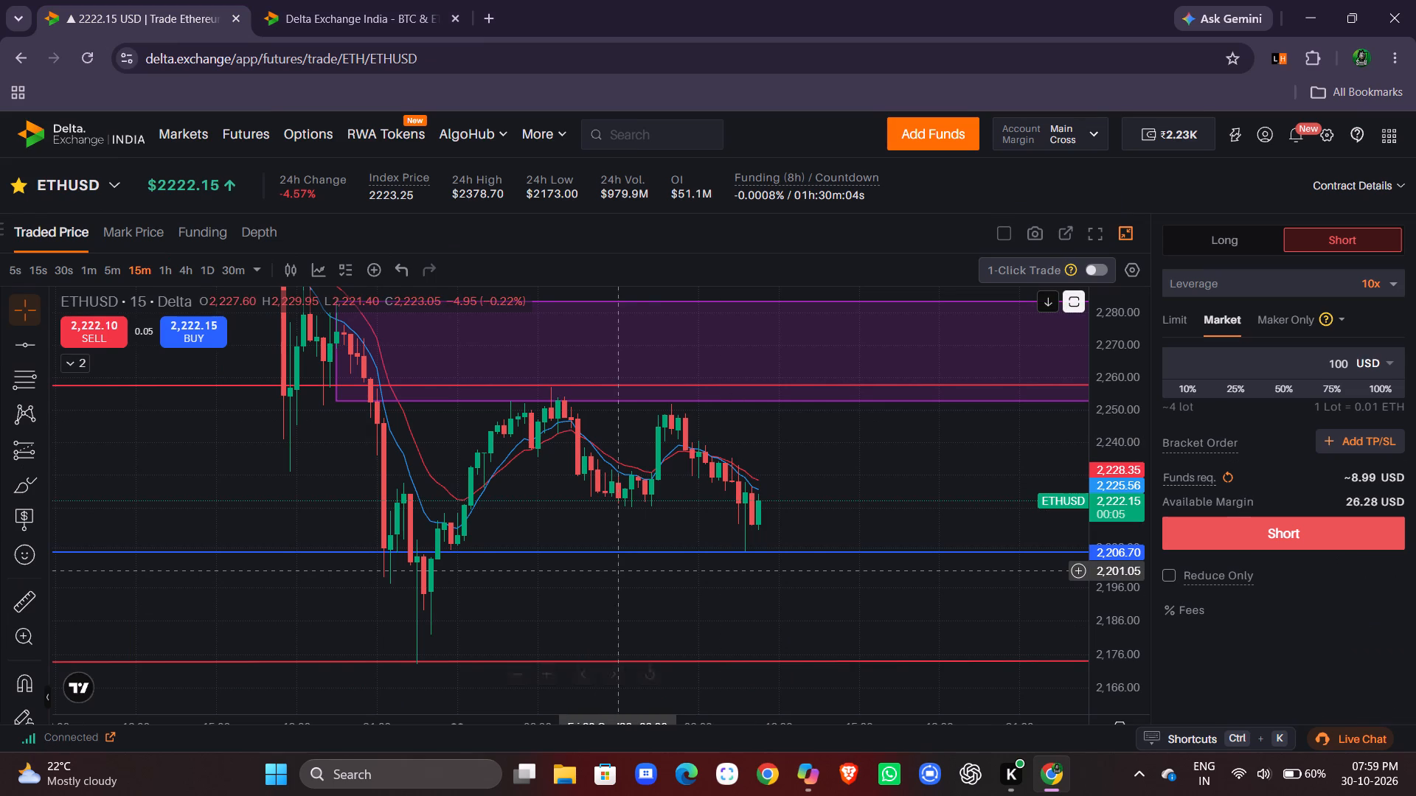
Change the colour of the horizontal line at 2,206.70 from blue to orange.
{"action": "left_click_drag", "start_coordinate": [1122, 495], "coordinate": [1122, 478]}
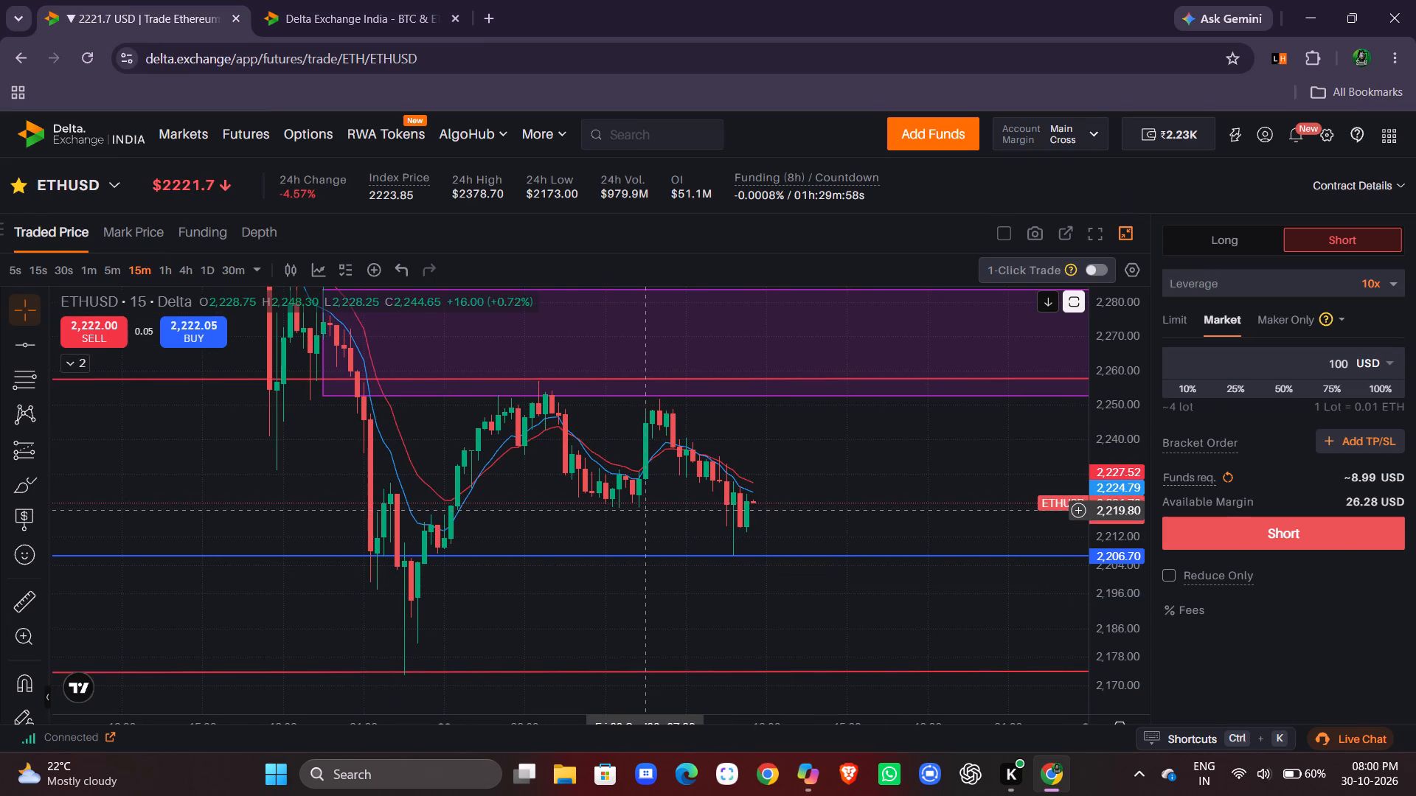
{"action": "left_click", "coordinate": [626, 559]}
{"action": "left_click", "coordinate": [538, 345]}
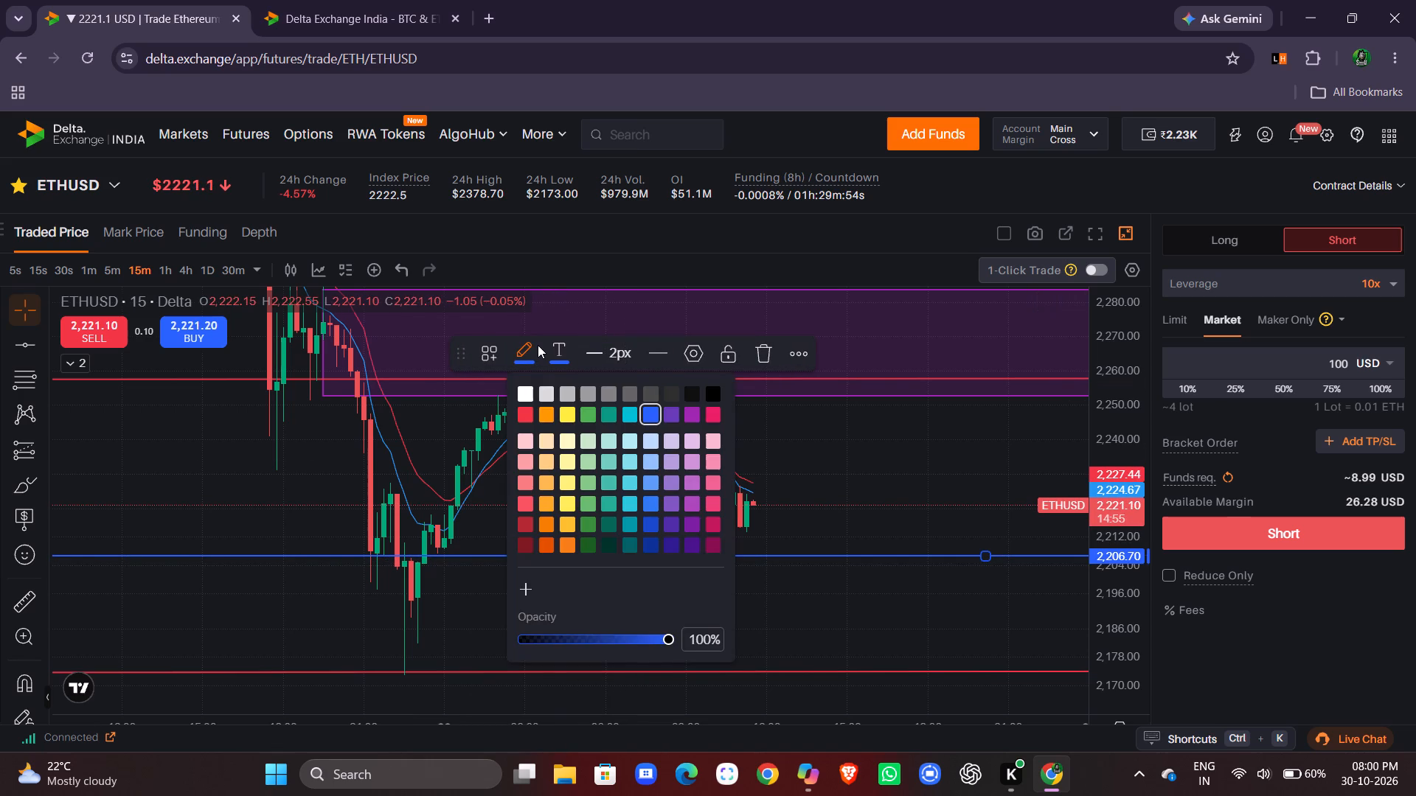
{"action": "left_click", "coordinate": [549, 413]}
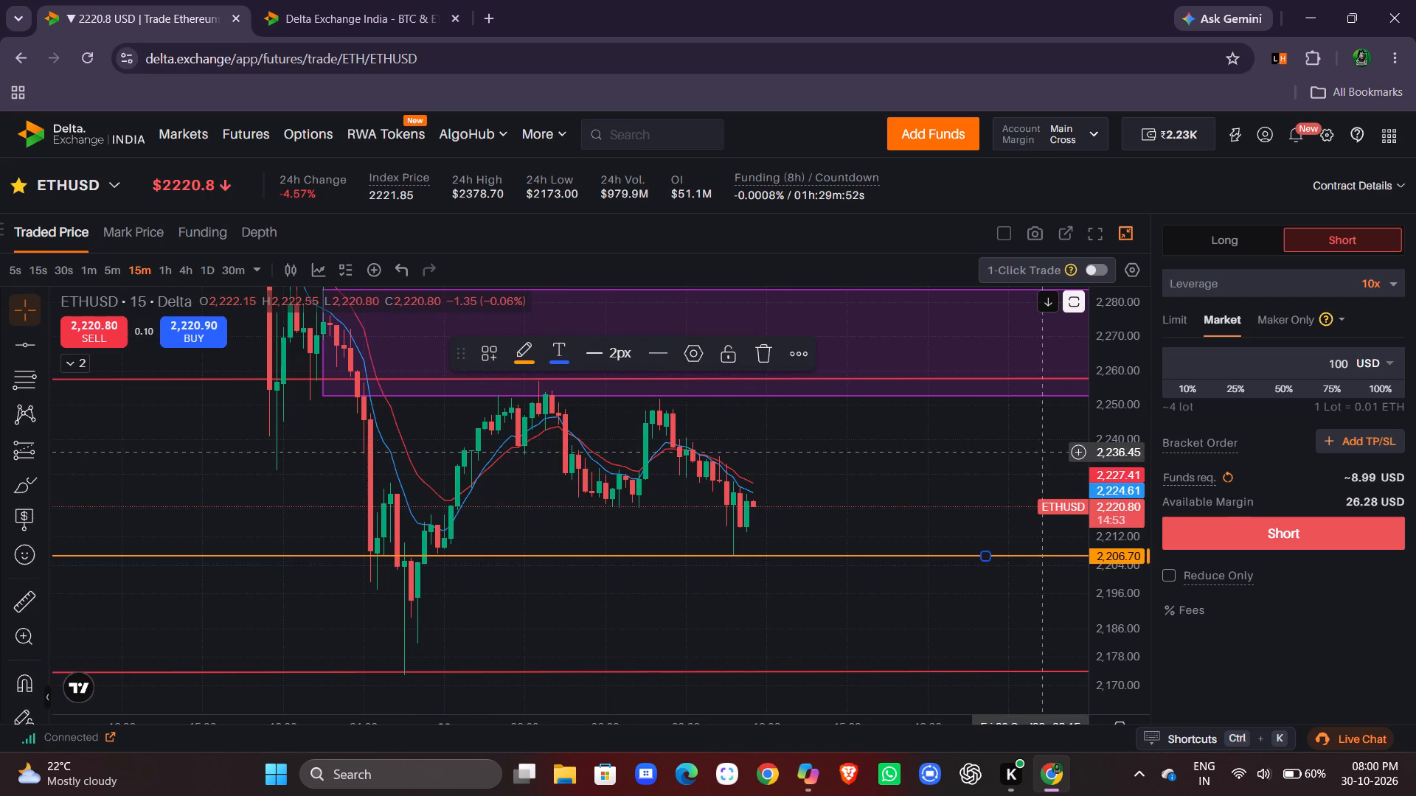
Submit the 100 USD ETHUSD market short order at 10x leverage.
{"action": "left_click_drag", "start_coordinate": [1103, 428], "coordinate": [1104, 449]}
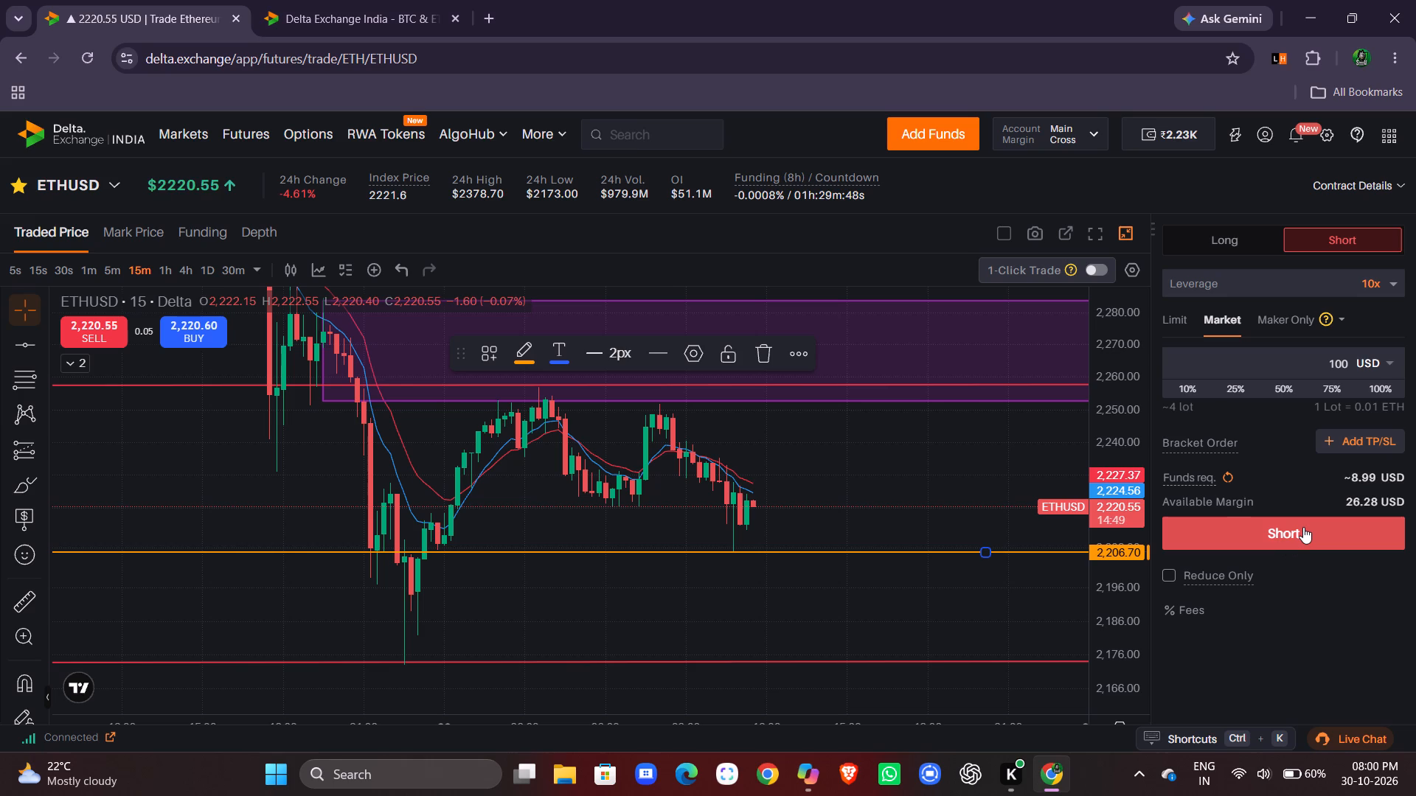
{"action": "left_click", "coordinate": [1303, 527]}
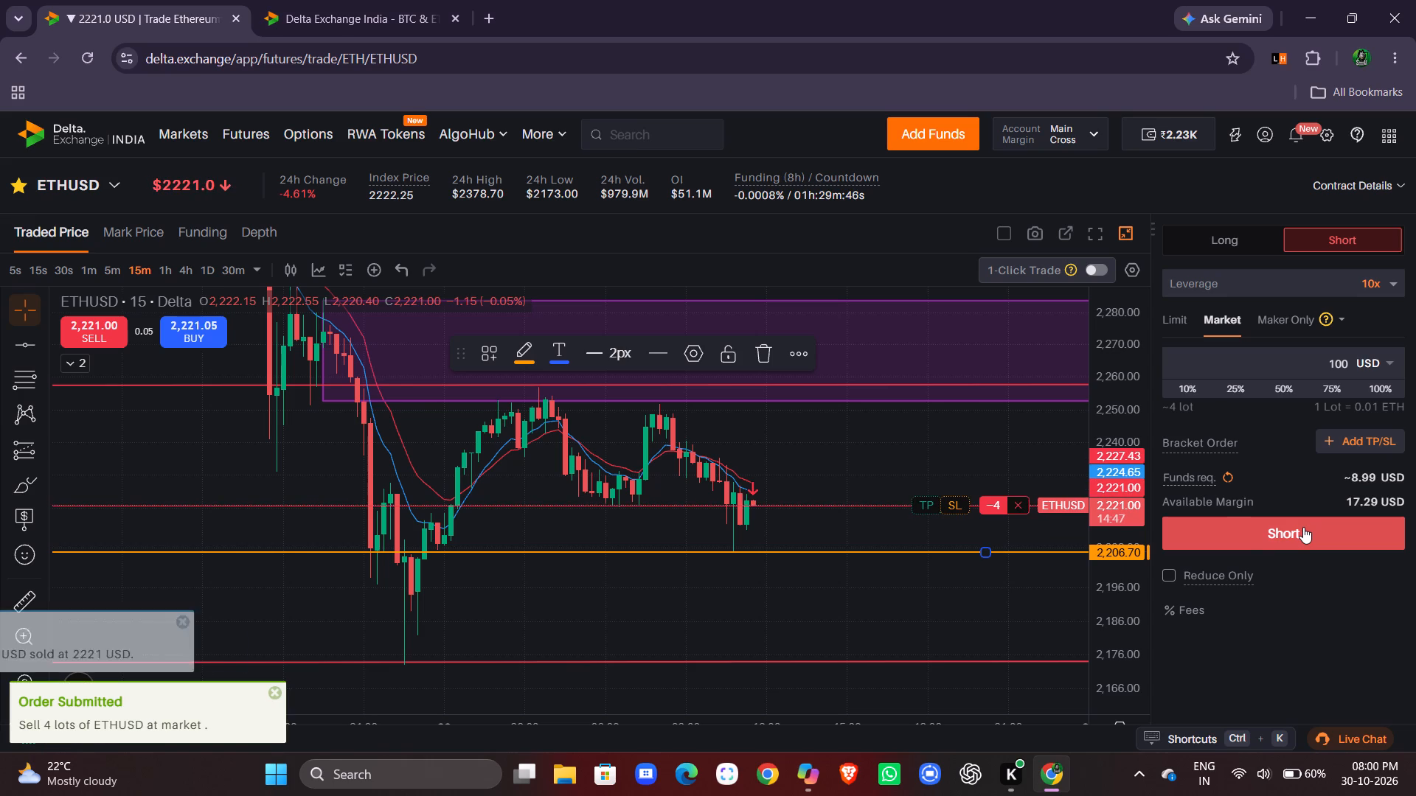
Set a stop loss for the short position at 2,257.40, on the upper red level inside the purple zone.
{"action": "left_click_drag", "start_coordinate": [955, 498], "coordinate": [969, 454]}
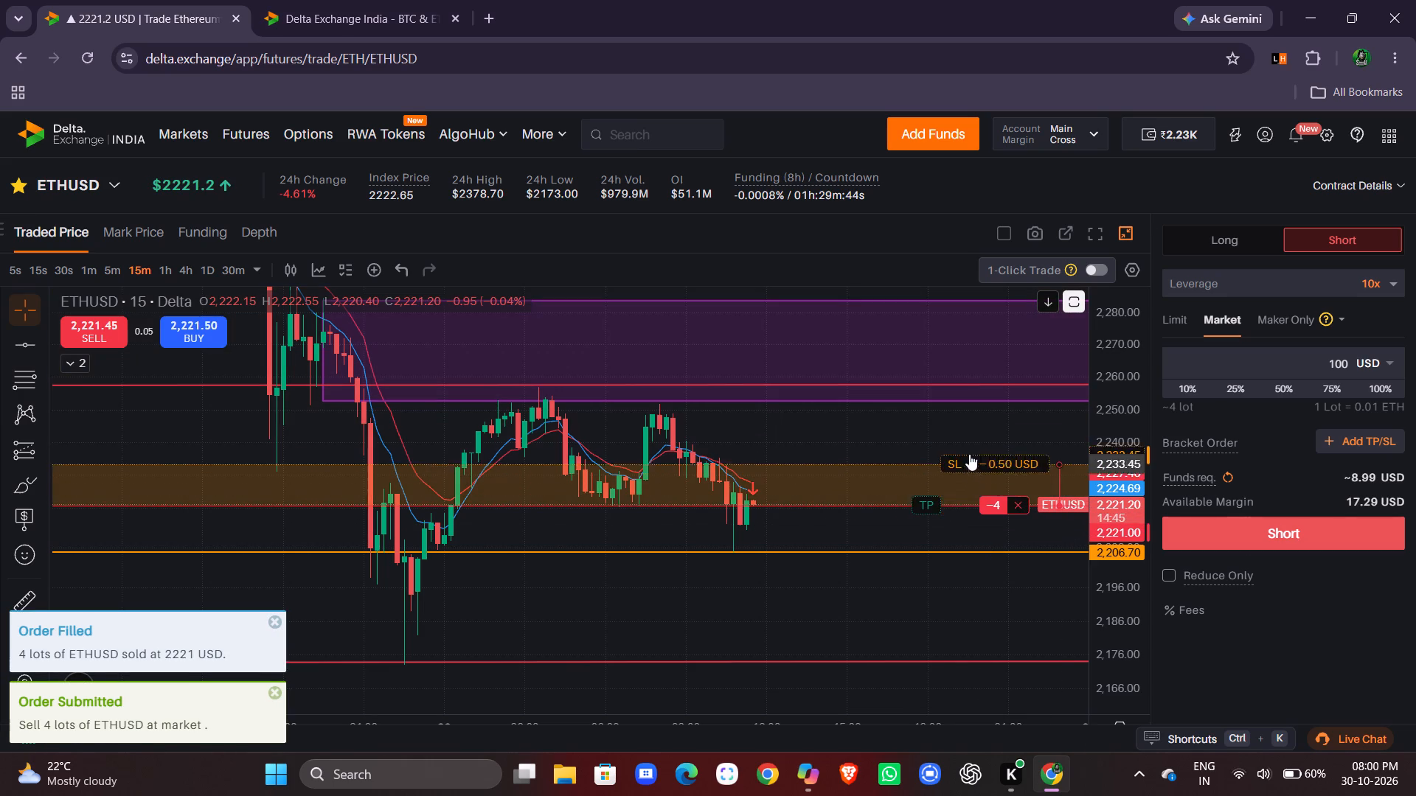
{"action": "left_click_drag", "start_coordinate": [969, 454], "coordinate": [969, 437]}
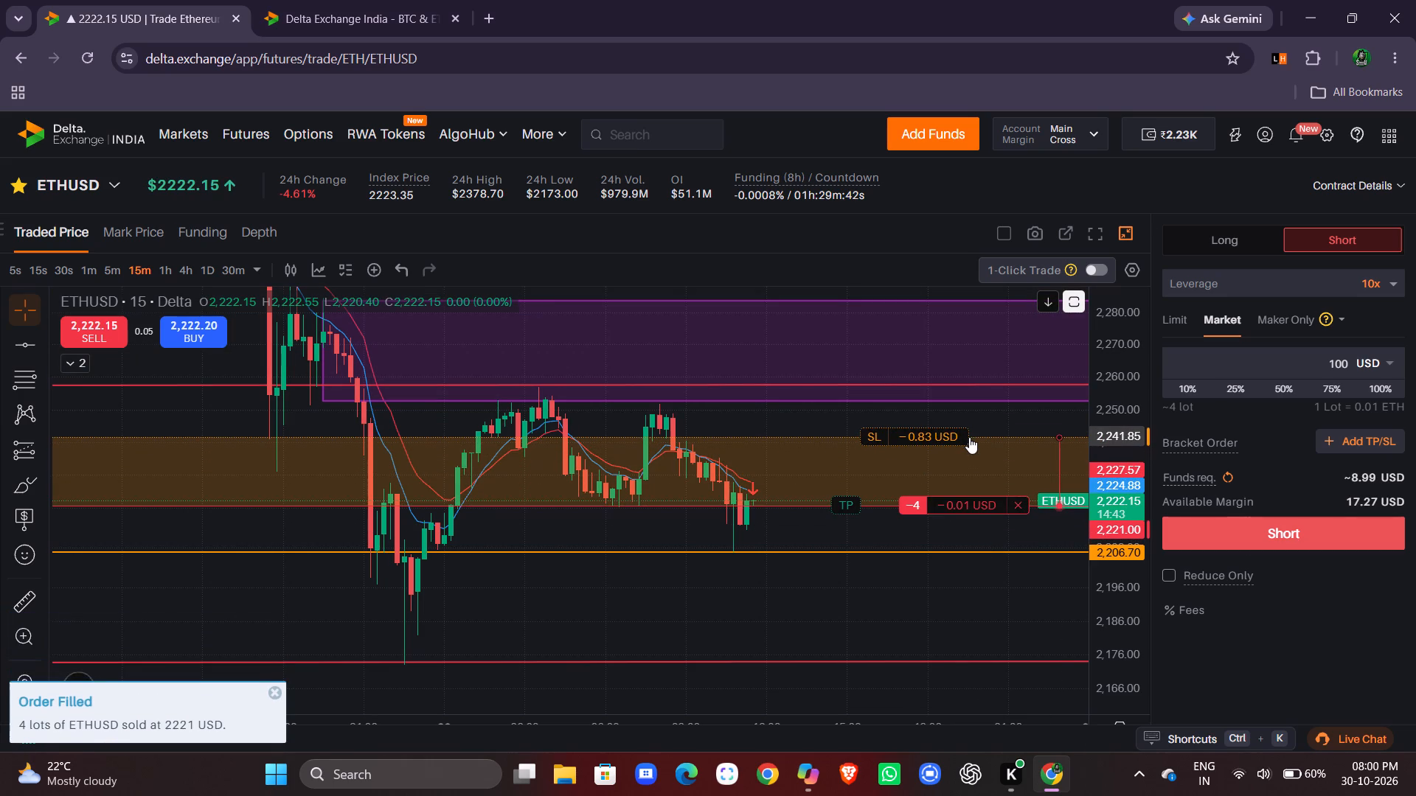
{"action": "left_click_drag", "start_coordinate": [969, 437], "coordinate": [957, 392]}
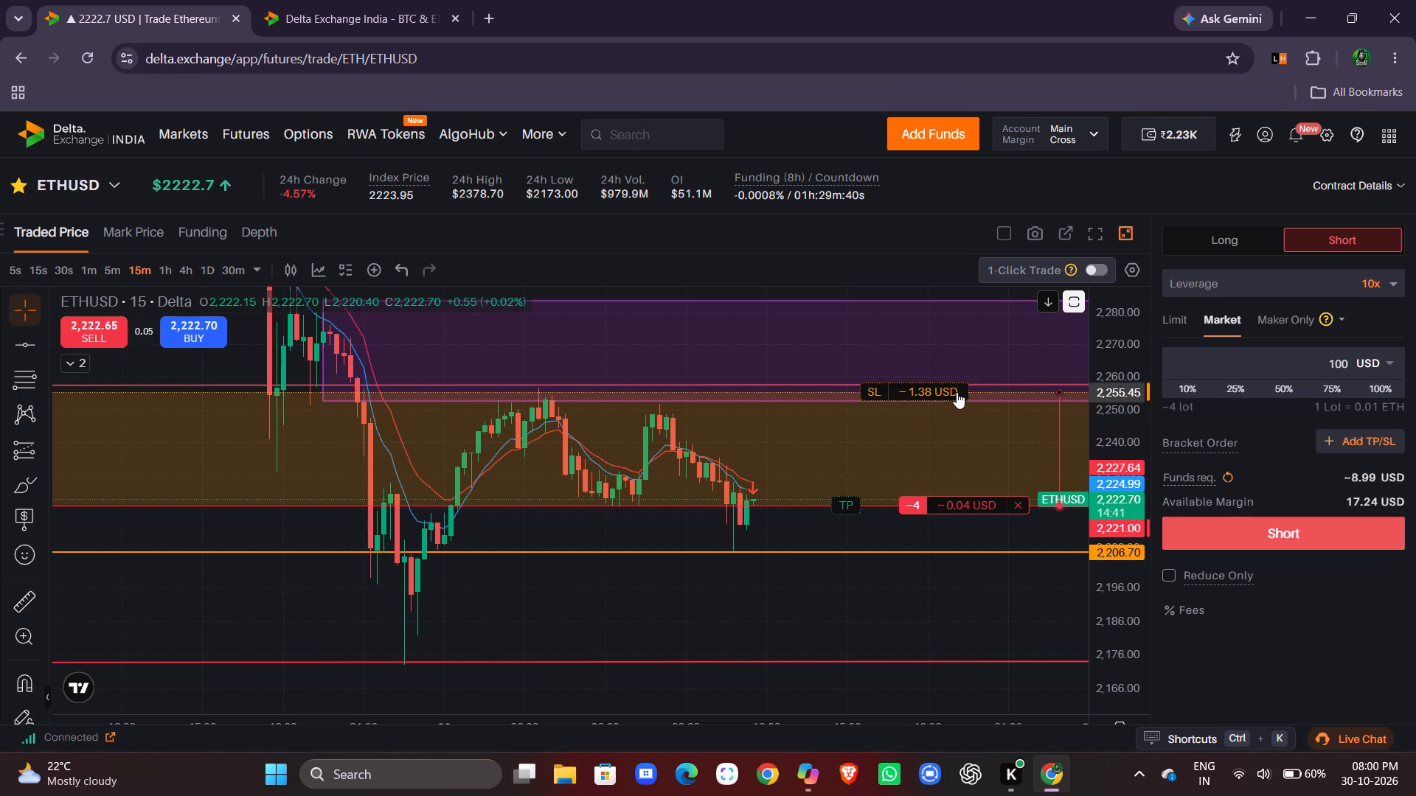
{"action": "left_click_drag", "start_coordinate": [957, 392], "coordinate": [971, 386]}
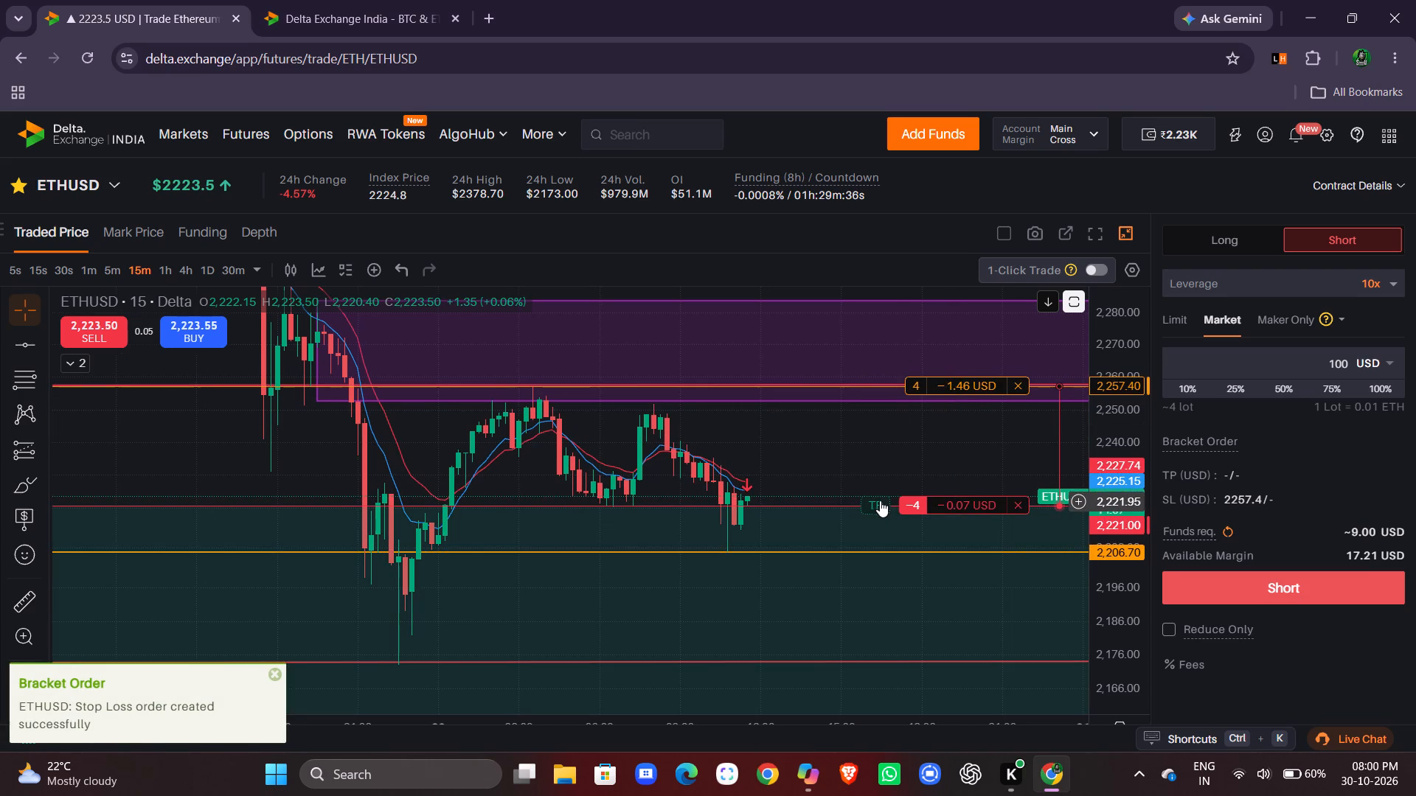
Set a take profit for the short position at 2,179.65, just above the lower red level.
{"action": "left_click_drag", "start_coordinate": [876, 500], "coordinate": [909, 643]}
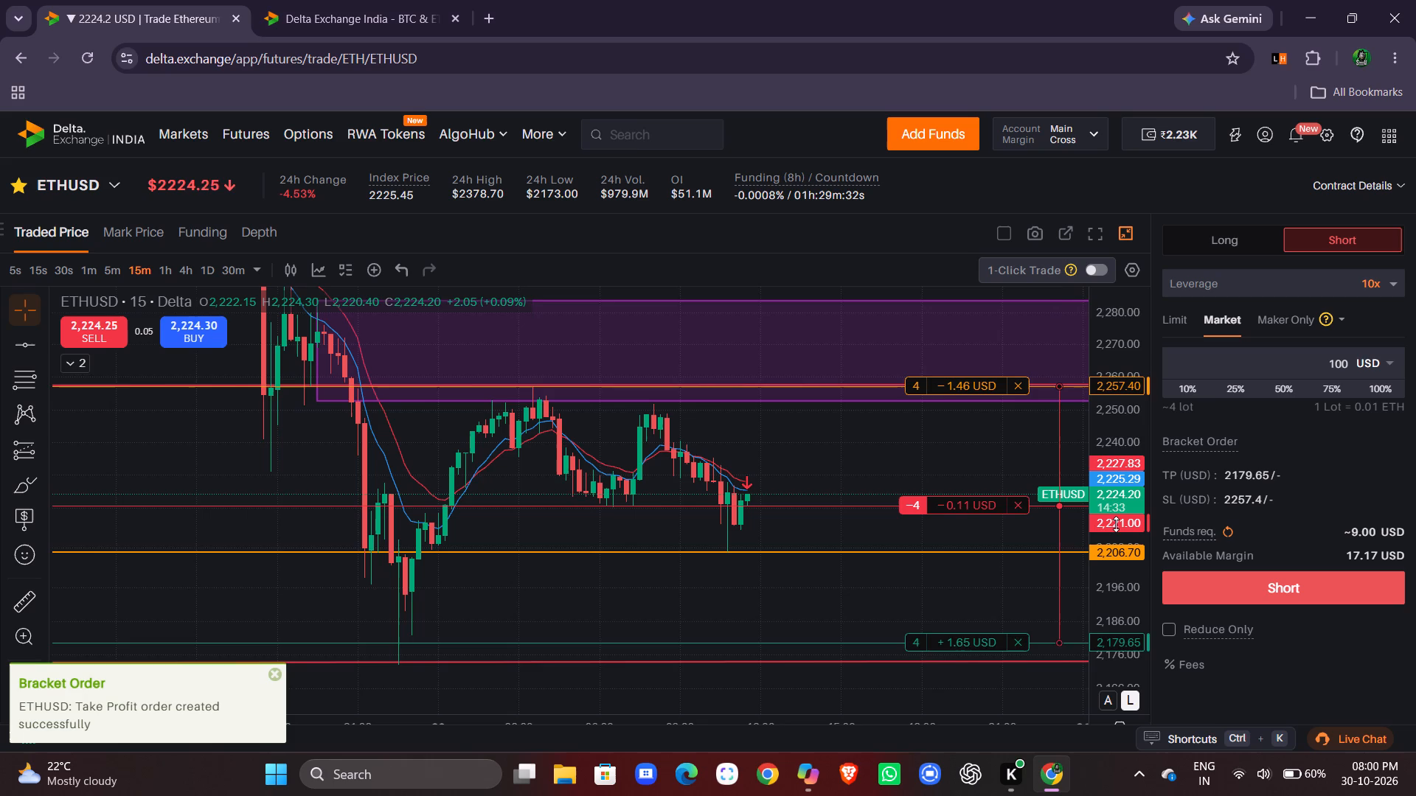
Examine the 15m chart around the short entry, the stop-loss and take-profit levels, and the orange line.
{"action": "left_click_drag", "start_coordinate": [1116, 524], "coordinate": [1120, 490]}
{"action": "scroll", "coordinate": [917, 467], "scroll_direction": "left", "scroll_amount": 1}
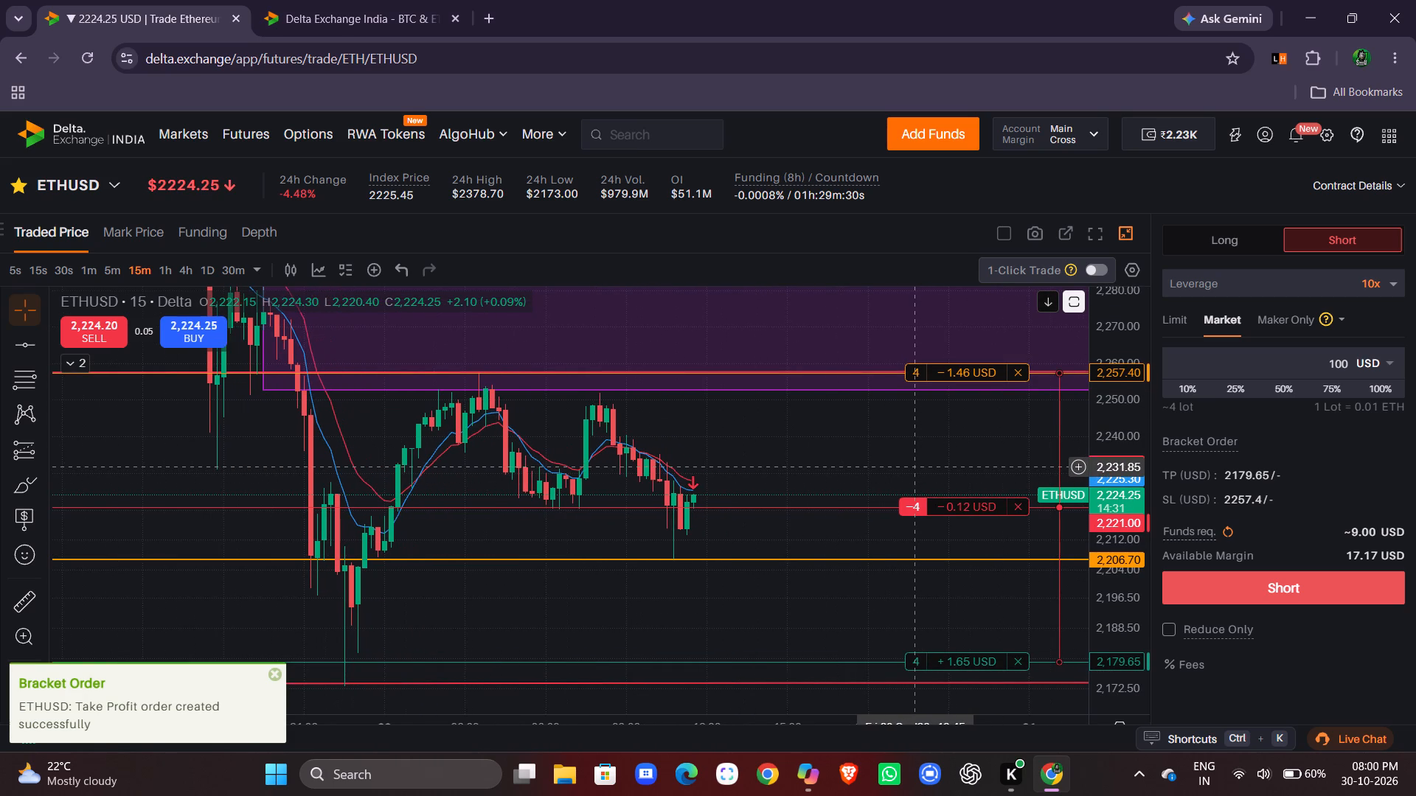
{"action": "left_click_drag", "start_coordinate": [1130, 474], "coordinate": [1131, 460]}
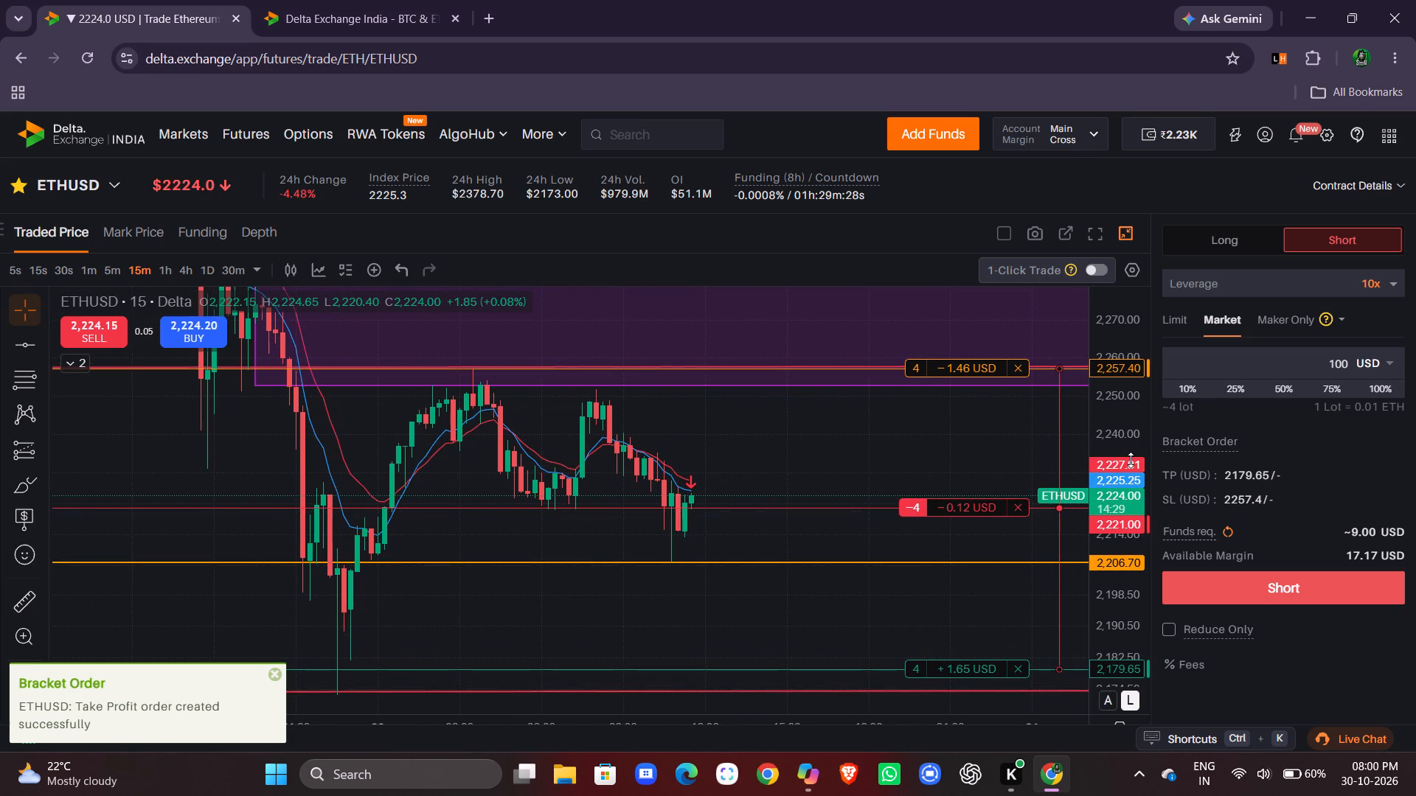
{"action": "left_click_drag", "start_coordinate": [1131, 460], "coordinate": [1131, 458]}
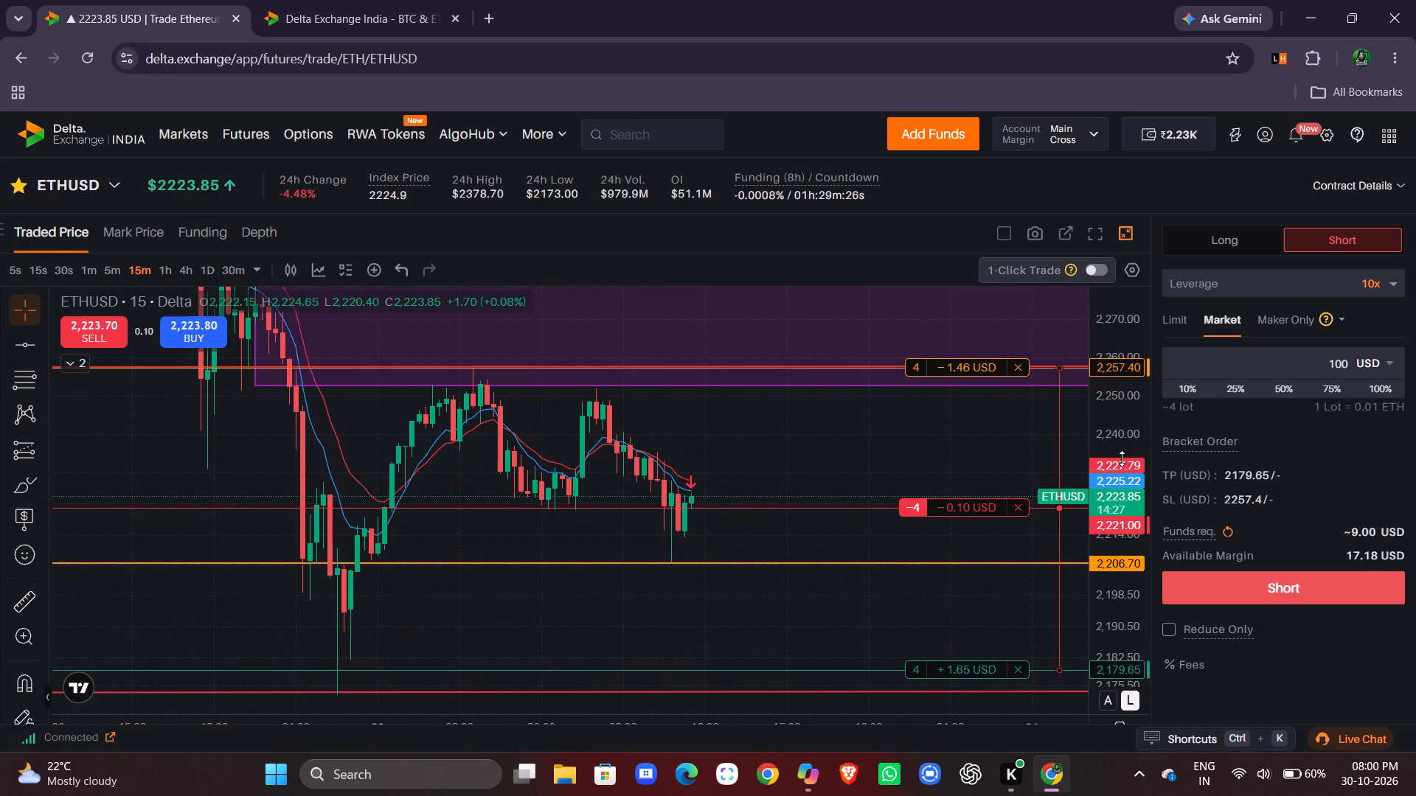
{"action": "left_click_drag", "start_coordinate": [1123, 455], "coordinate": [1125, 486]}
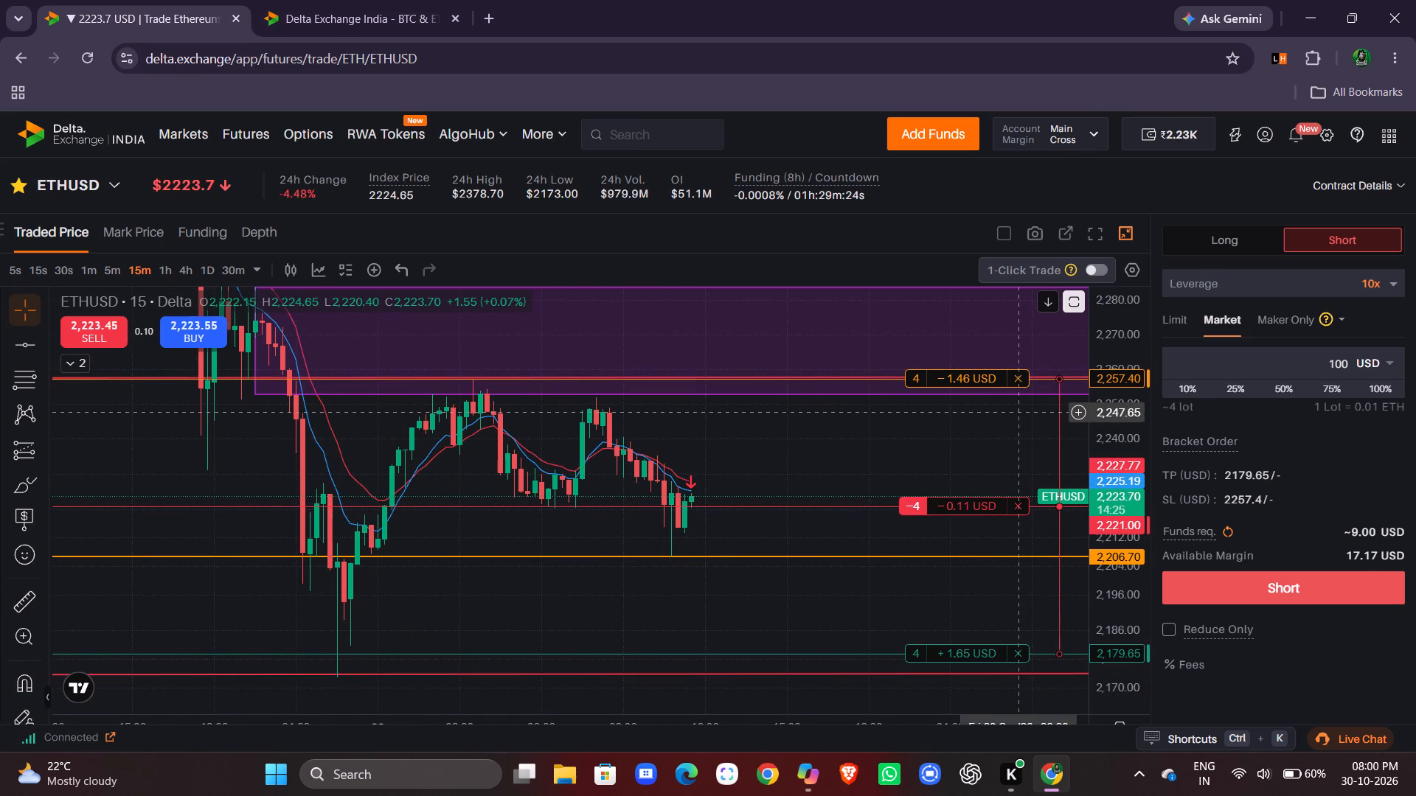
{"action": "scroll", "coordinate": [996, 426], "scroll_direction": "left", "scroll_amount": 1}
{"action": "left_click", "coordinate": [1139, 449]}
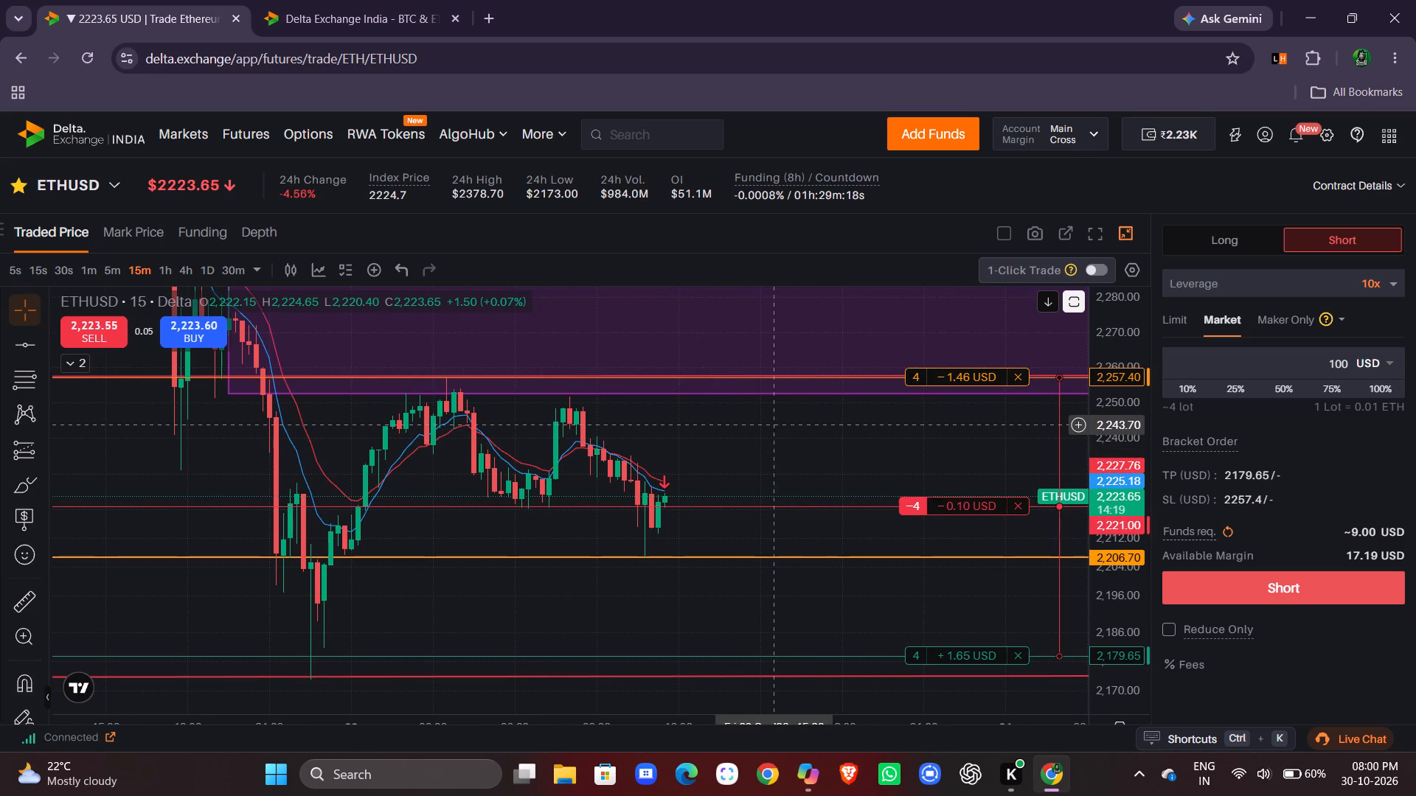
{"action": "scroll", "coordinate": [595, 599], "scroll_direction": "left", "scroll_amount": 1}
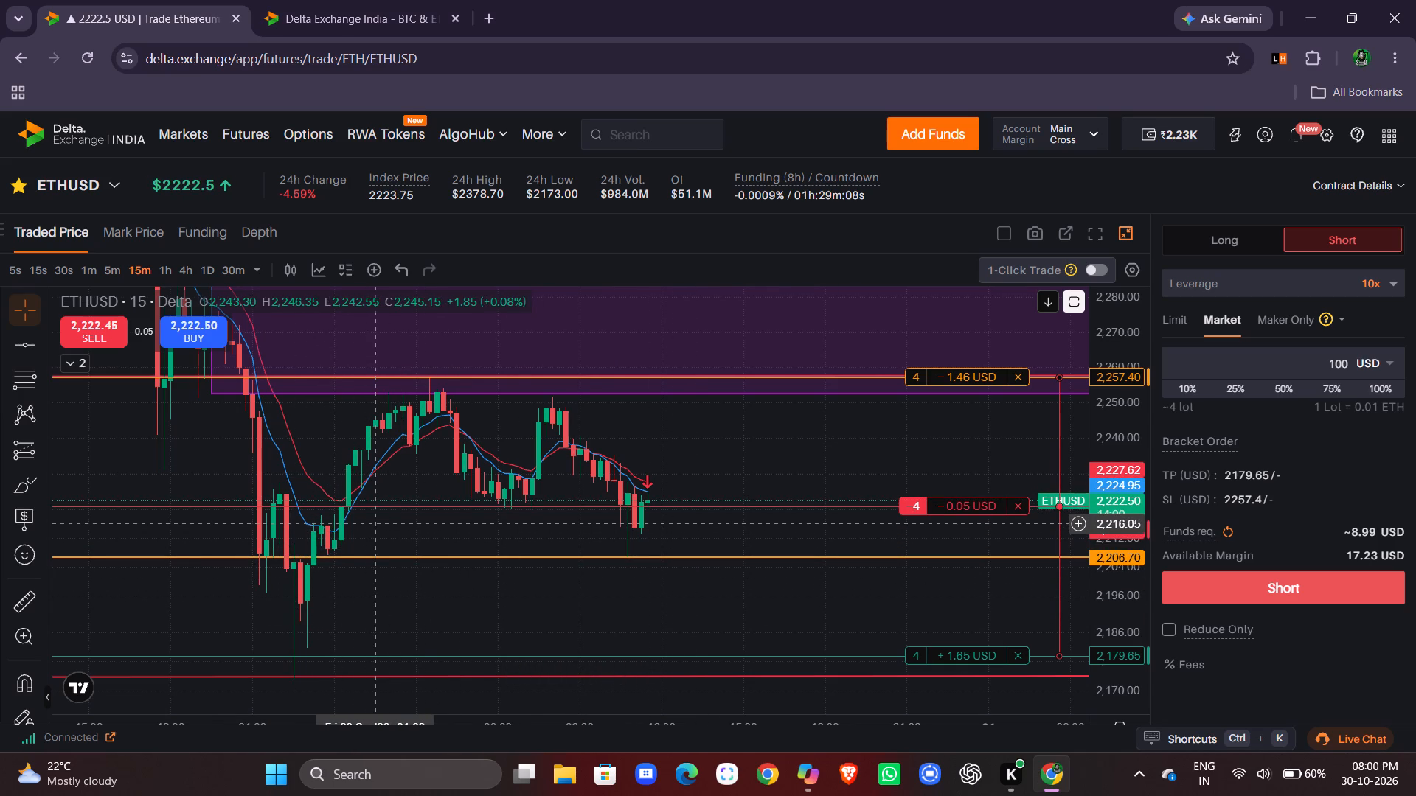
Draw a rectangle zone on the 15m chart from about 2,215.80 down to the orange 2,206.70 line, extending past the latest candle.
{"action": "left_click", "coordinate": [38, 443]}
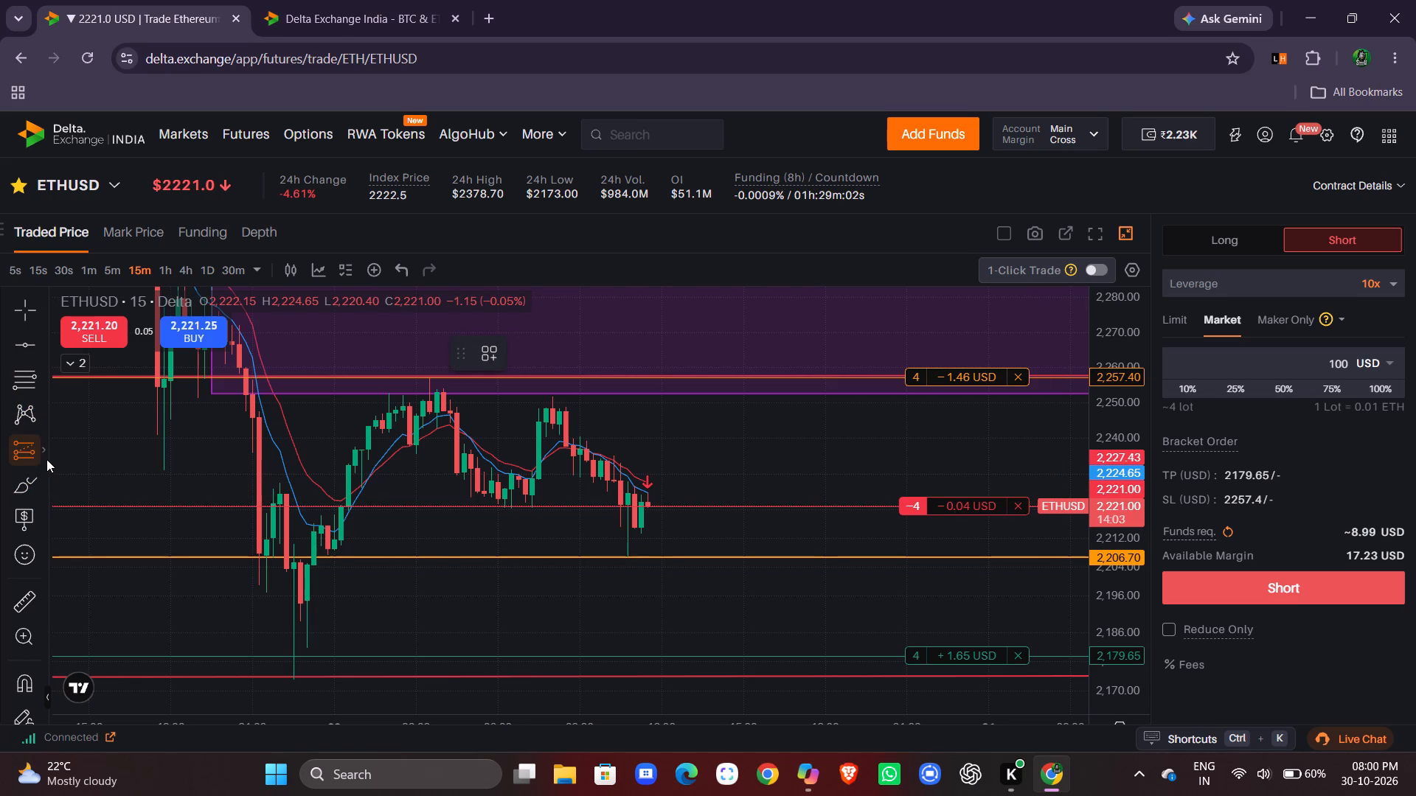
{"action": "left_click", "coordinate": [46, 483]}
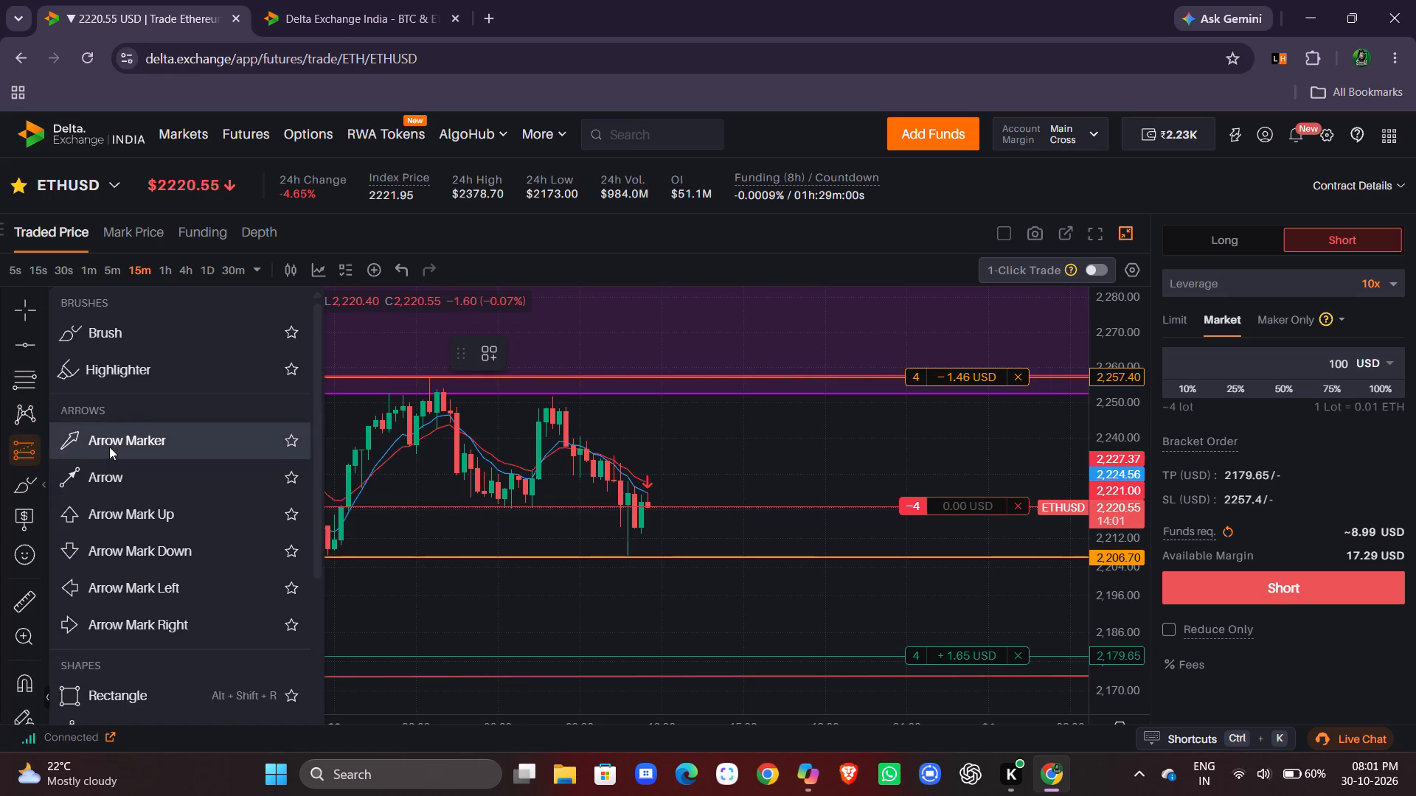
{"action": "left_click", "coordinate": [101, 679]}
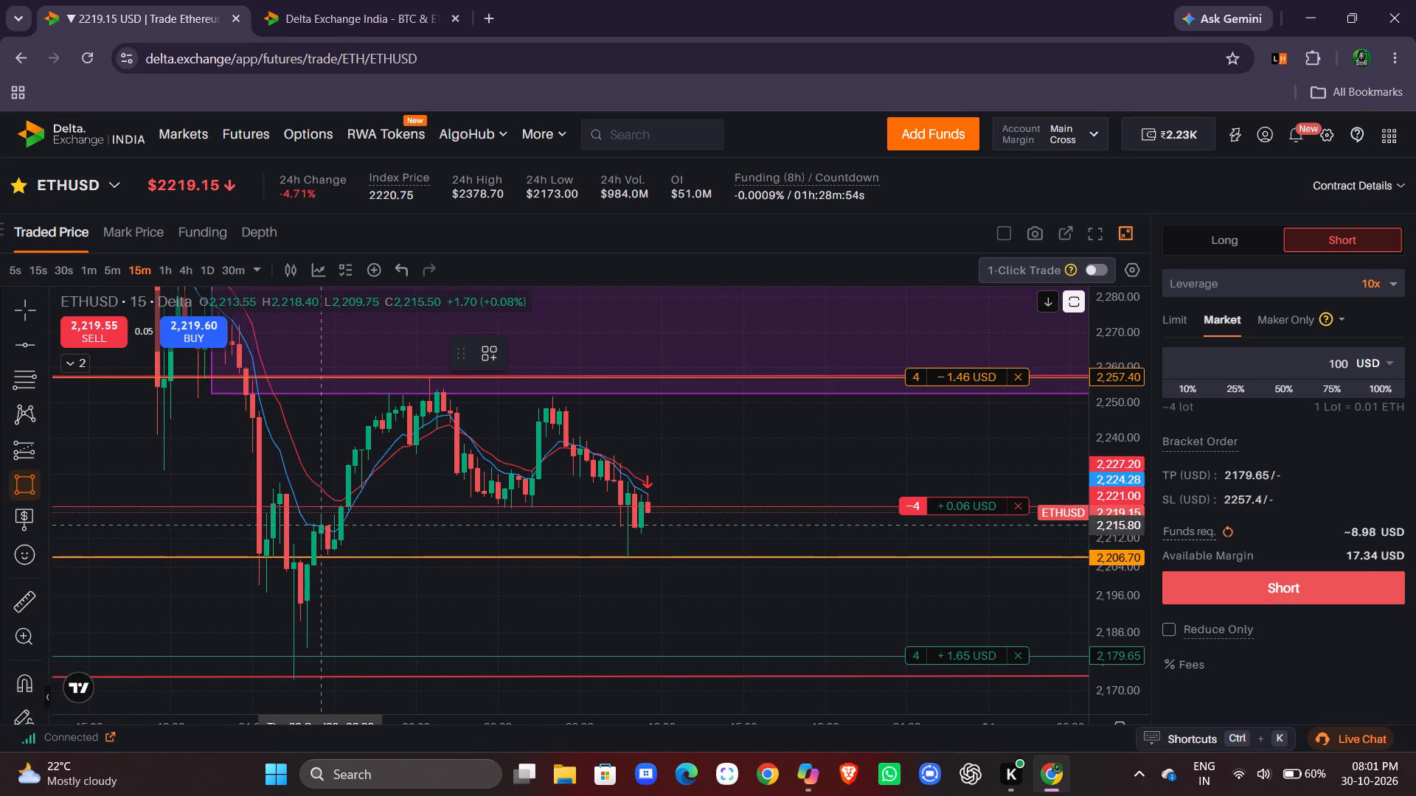
{"action": "left_click_drag", "start_coordinate": [319, 526], "coordinate": [477, 564]}
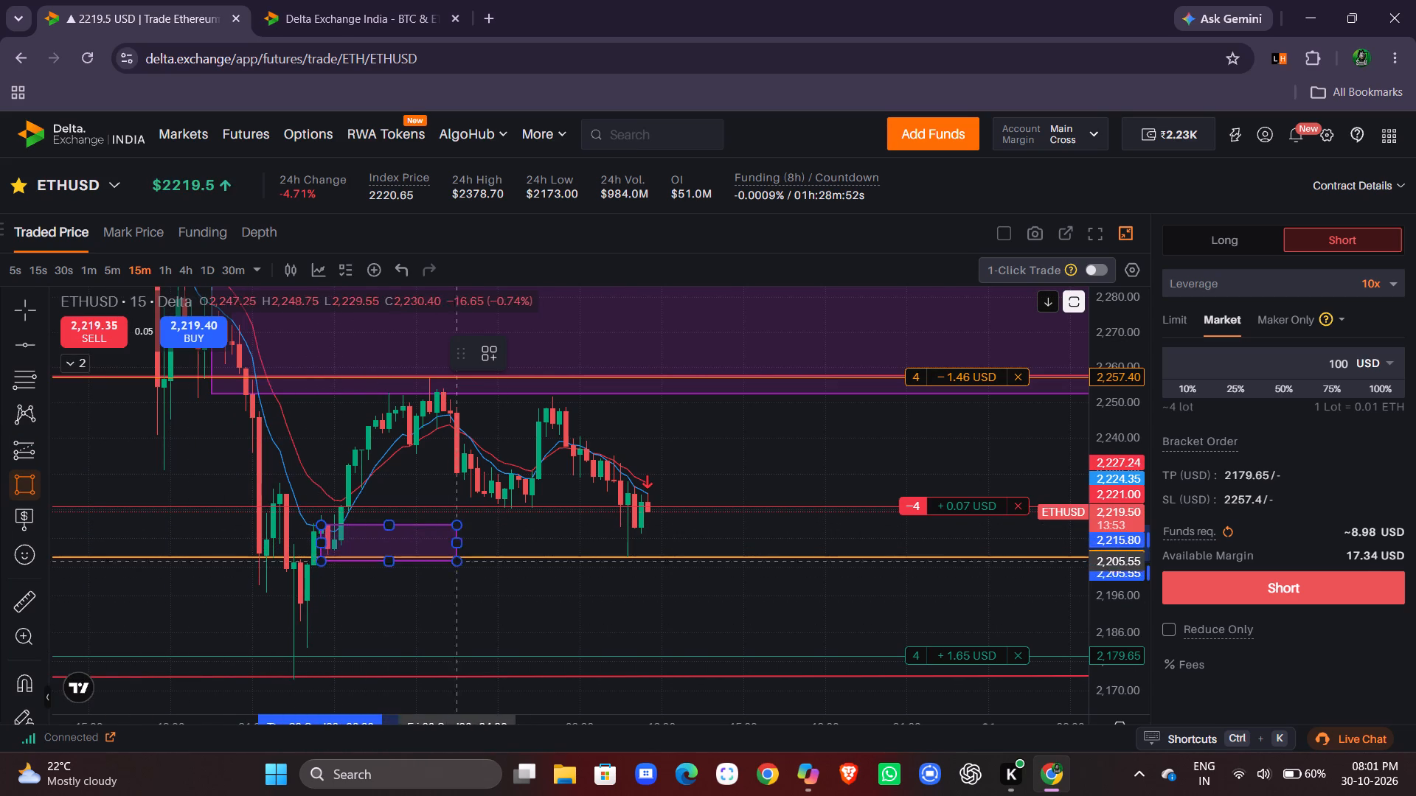
{"action": "left_click_drag", "start_coordinate": [477, 564], "coordinate": [813, 555]}
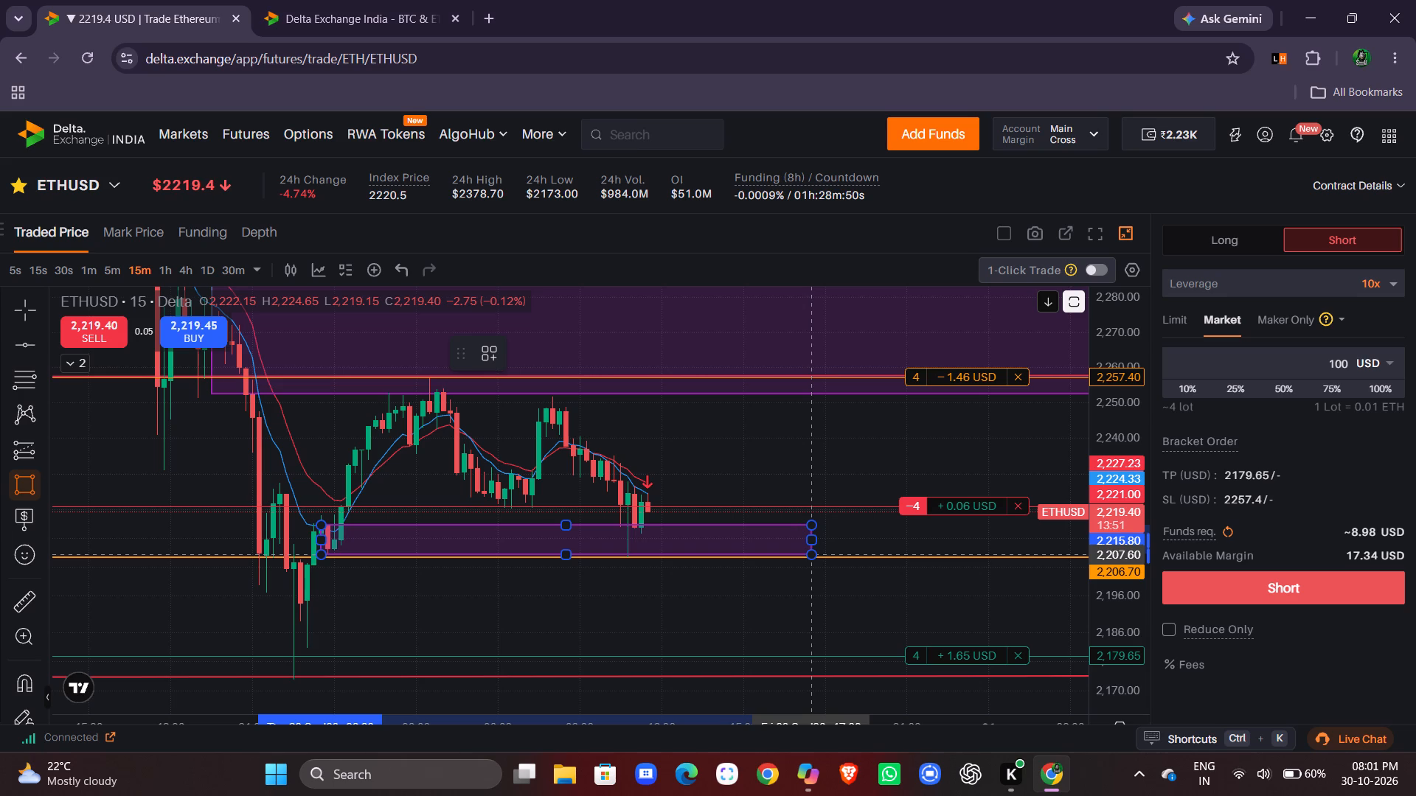
{"action": "left_click_drag", "start_coordinate": [813, 555], "coordinate": [817, 557]}
{"action": "left_click", "coordinate": [817, 557]}
{"action": "left_click", "coordinate": [911, 465]}
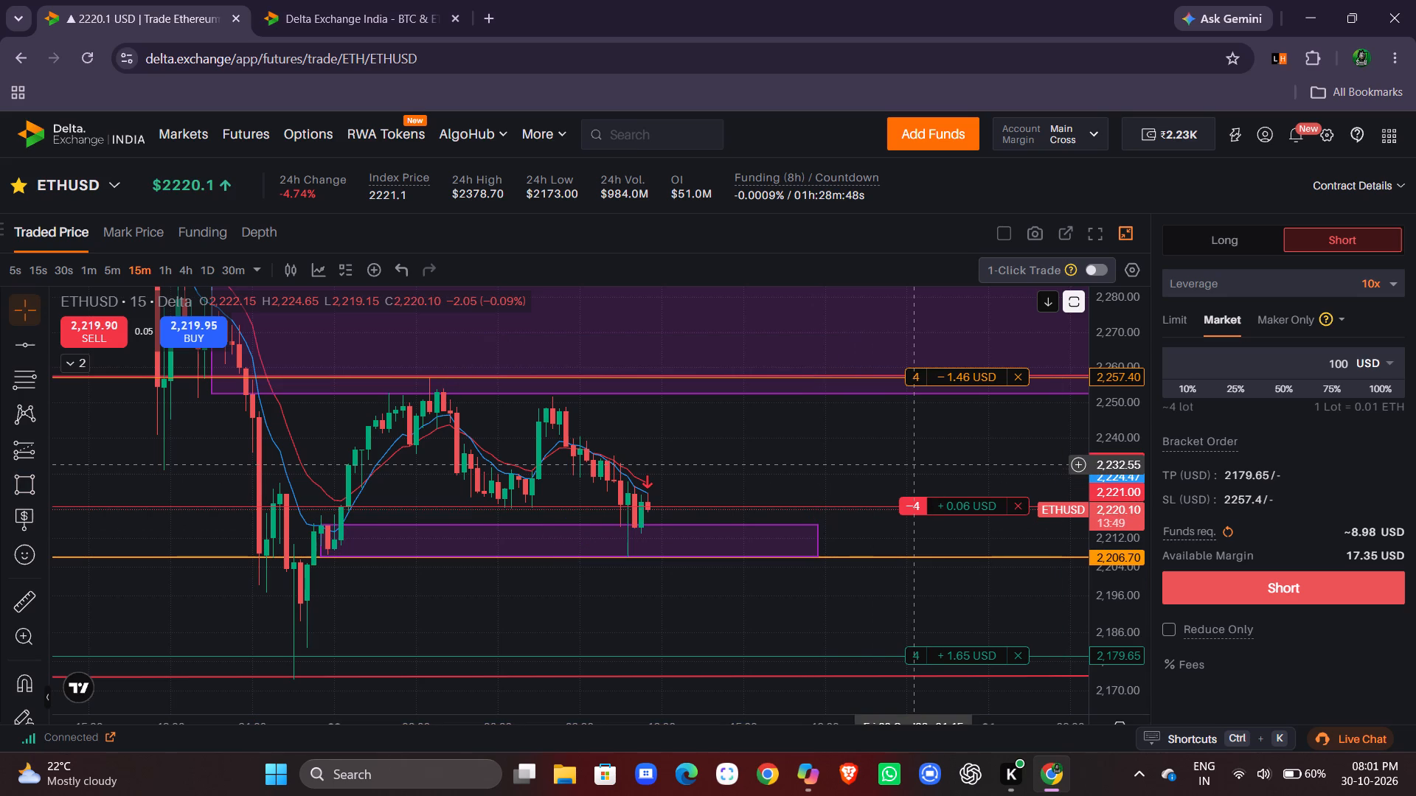
Move the short position's stop loss down to 2,243.40, between the entry and the large purple zone.
{"action": "left_click_drag", "start_coordinate": [1128, 492], "coordinate": [1138, 446]}
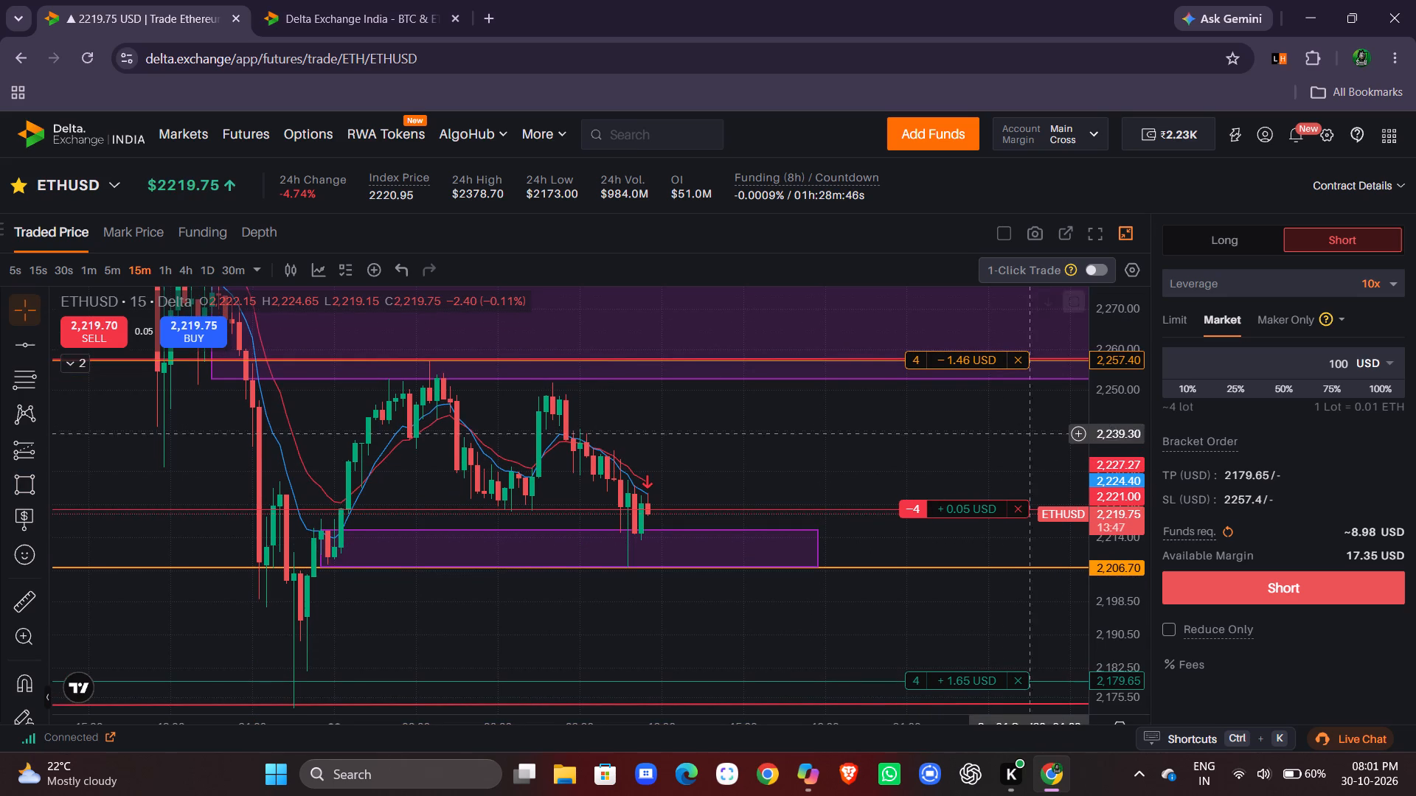
{"action": "scroll", "coordinate": [1001, 430], "scroll_direction": "left", "scroll_amount": 1}
{"action": "left_click_drag", "start_coordinate": [982, 364], "coordinate": [984, 382]}
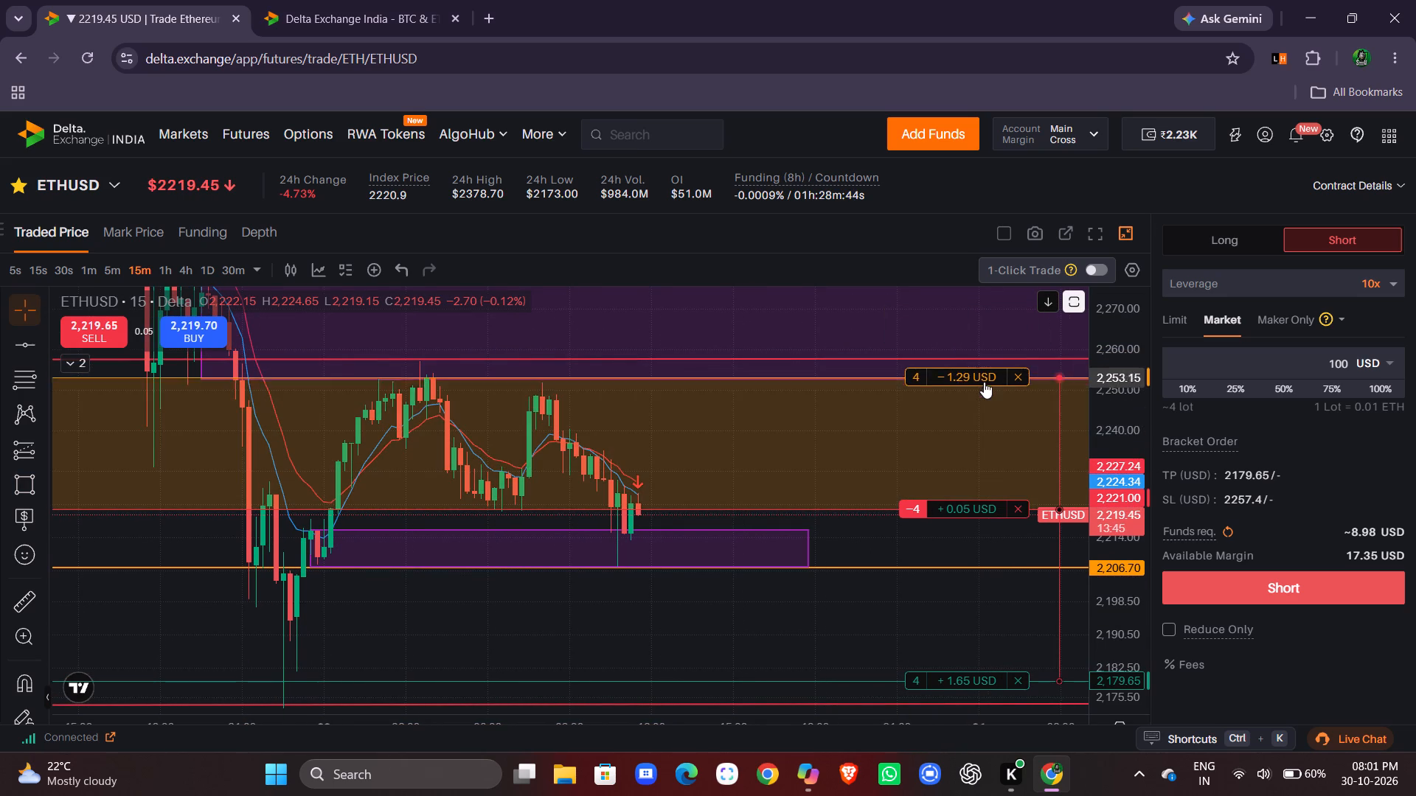
{"action": "left_click_drag", "start_coordinate": [984, 382], "coordinate": [985, 417]}
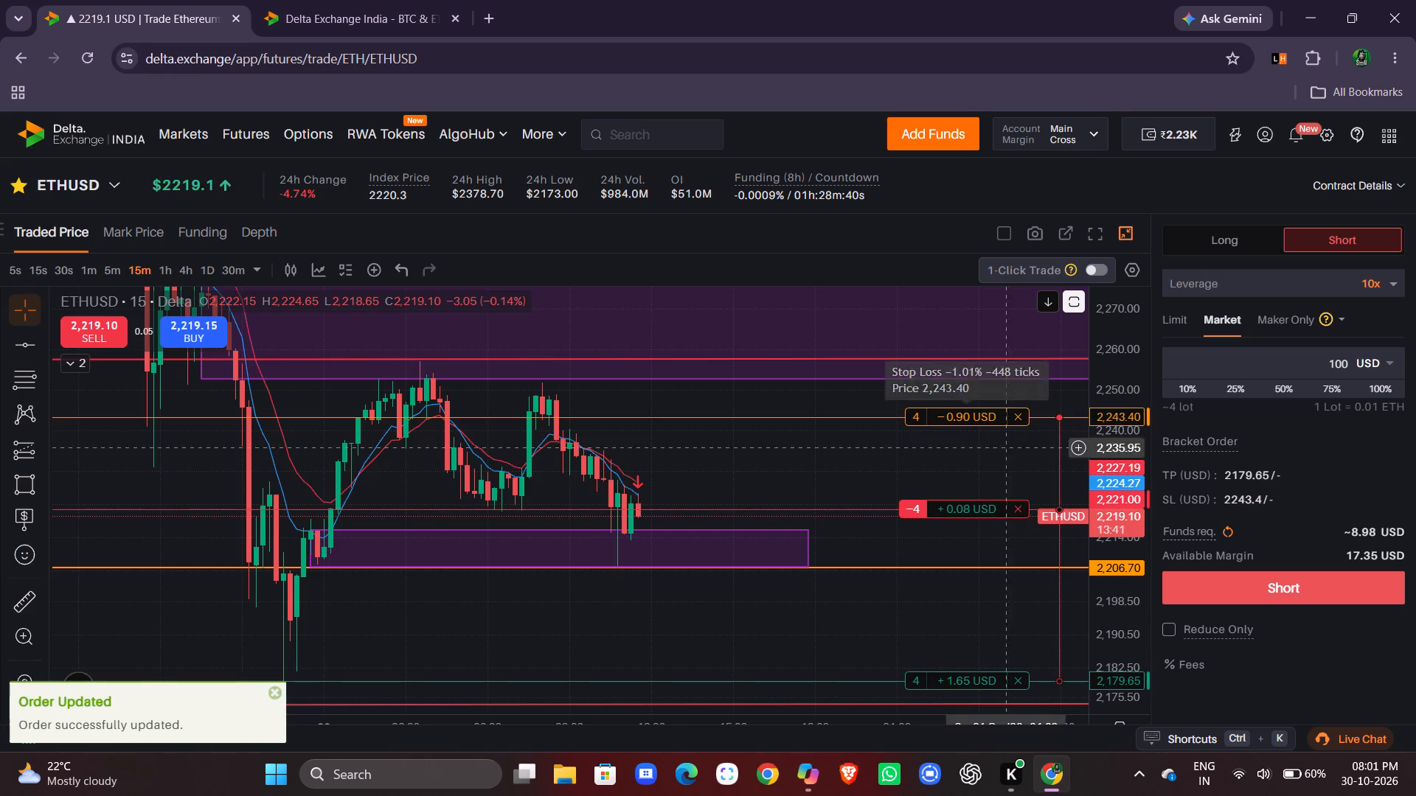
{"action": "left_click", "coordinate": [1125, 465]}
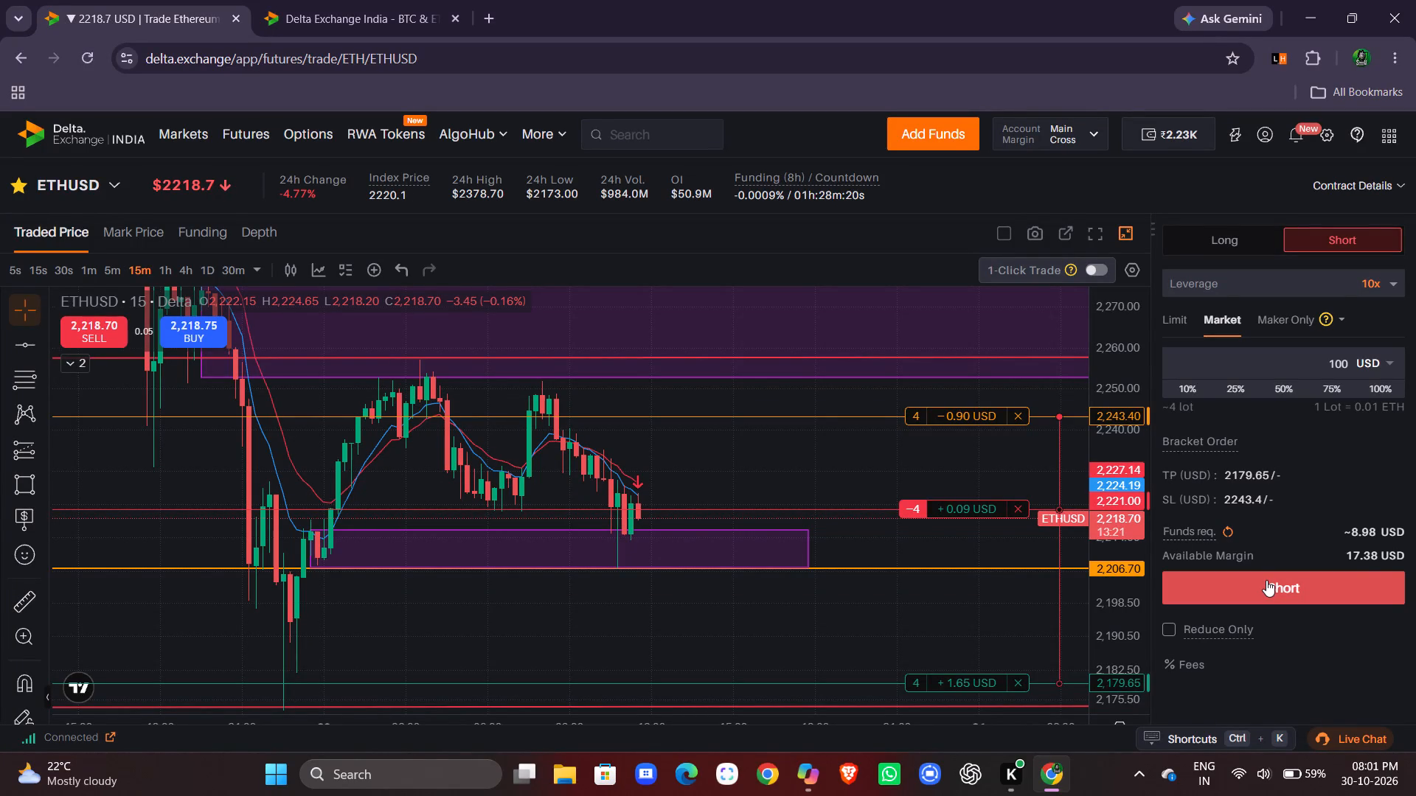
Add to the ETHUSD short with another 100 USD market order at 10x leverage.
{"action": "left_click", "coordinate": [1266, 580]}
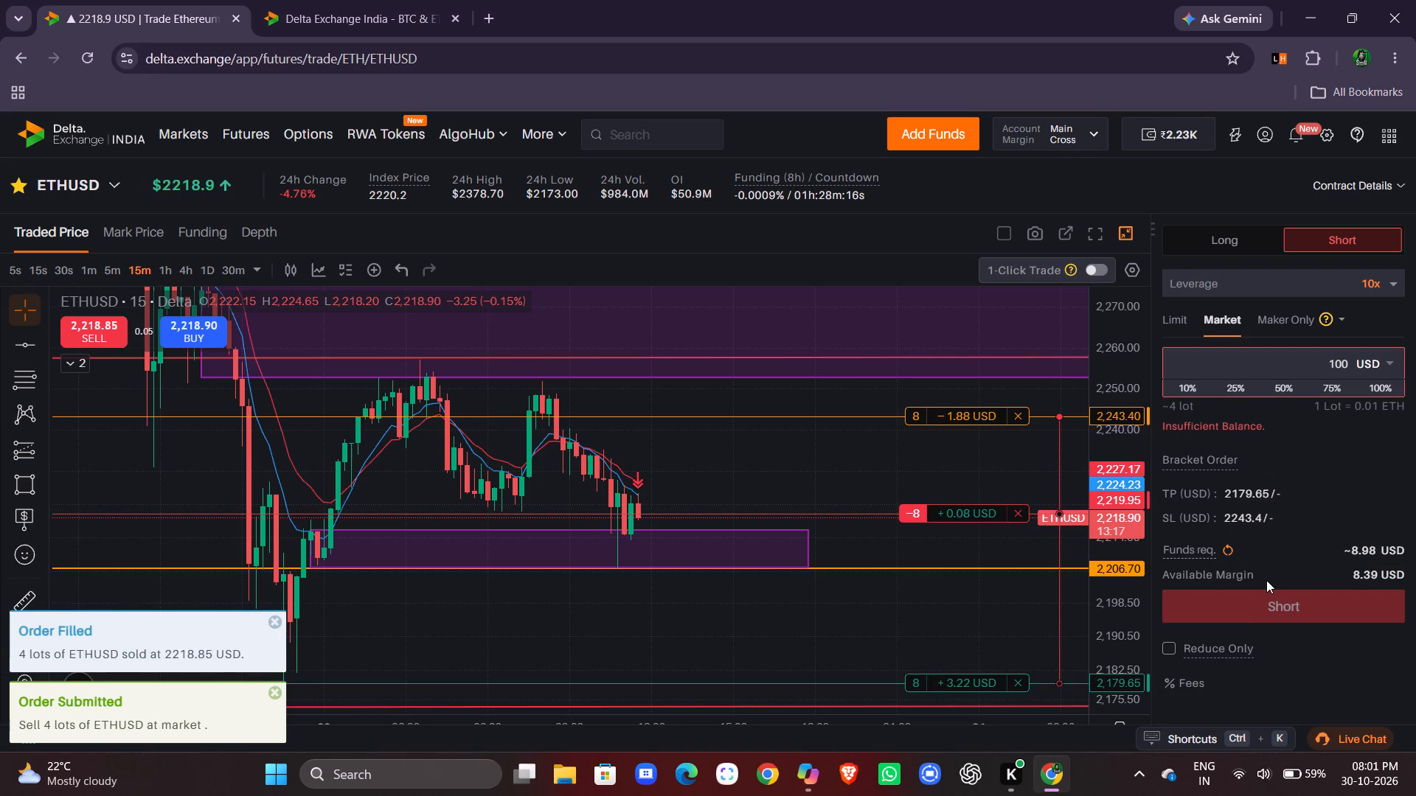
Switch to the 1m timeframe and examine price action around the short entries and the purple zone above the orange 2,206.70 line.
{"action": "left_click_drag", "start_coordinate": [1107, 478], "coordinate": [1108, 471]}
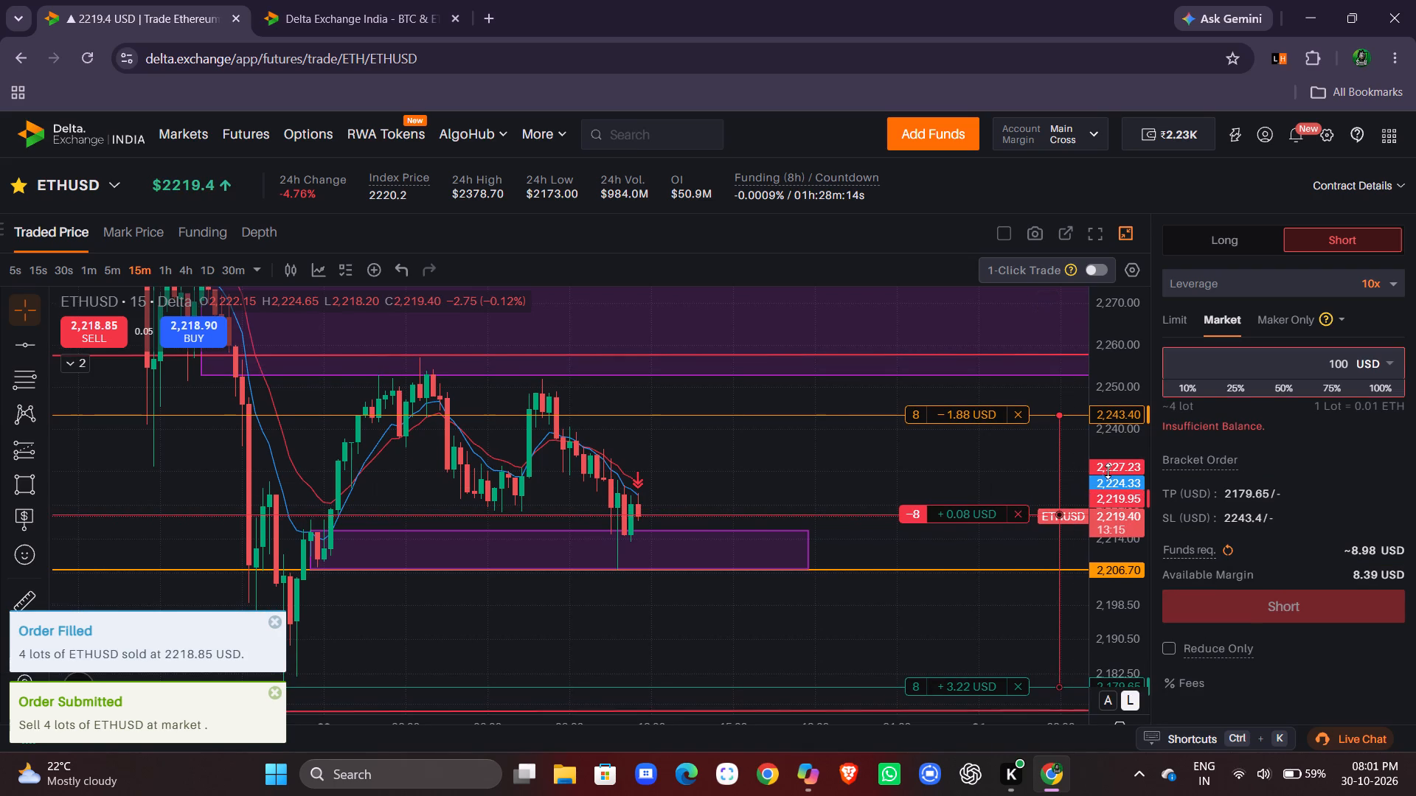
{"action": "left_click_drag", "start_coordinate": [1108, 471], "coordinate": [1108, 469]}
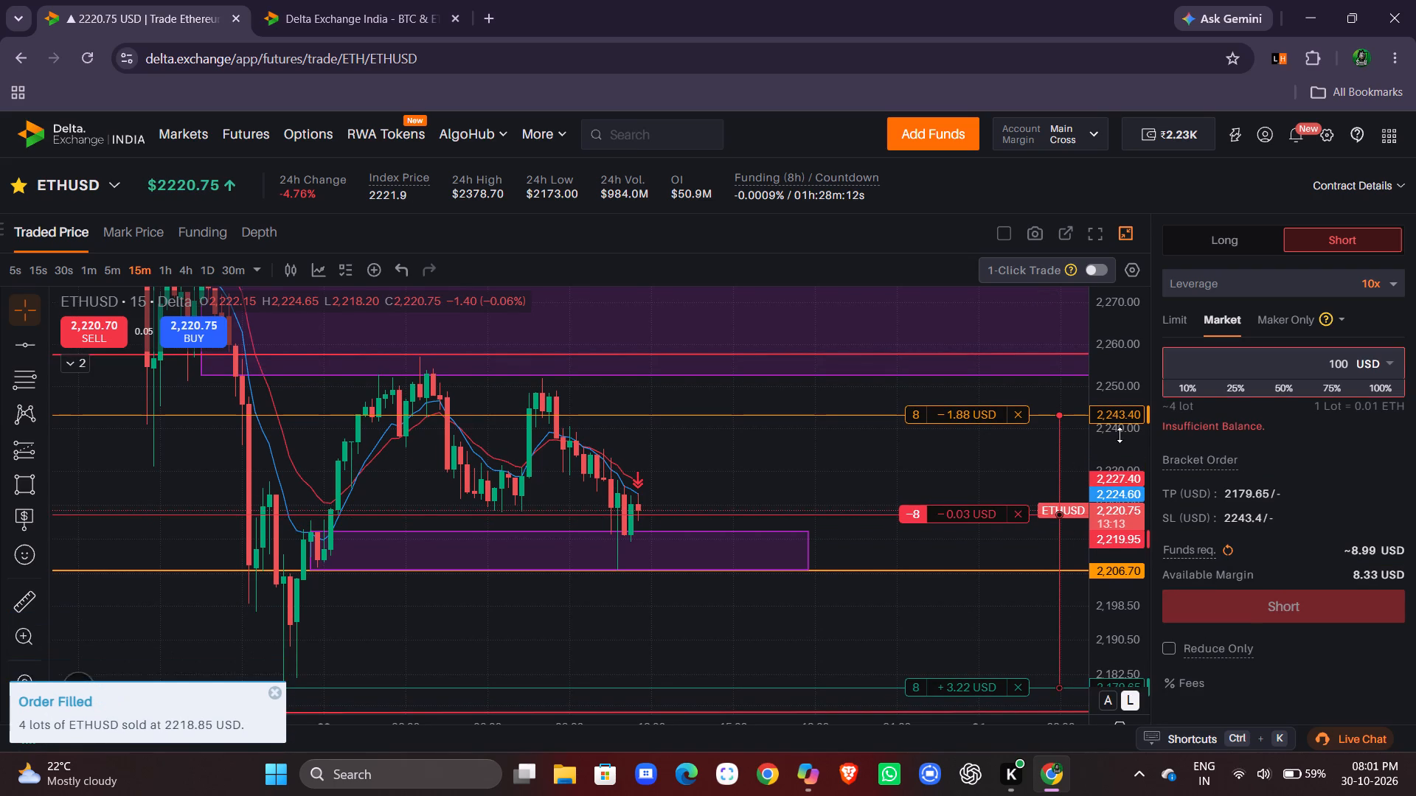
{"action": "left_click_drag", "start_coordinate": [1120, 434], "coordinate": [1122, 444]}
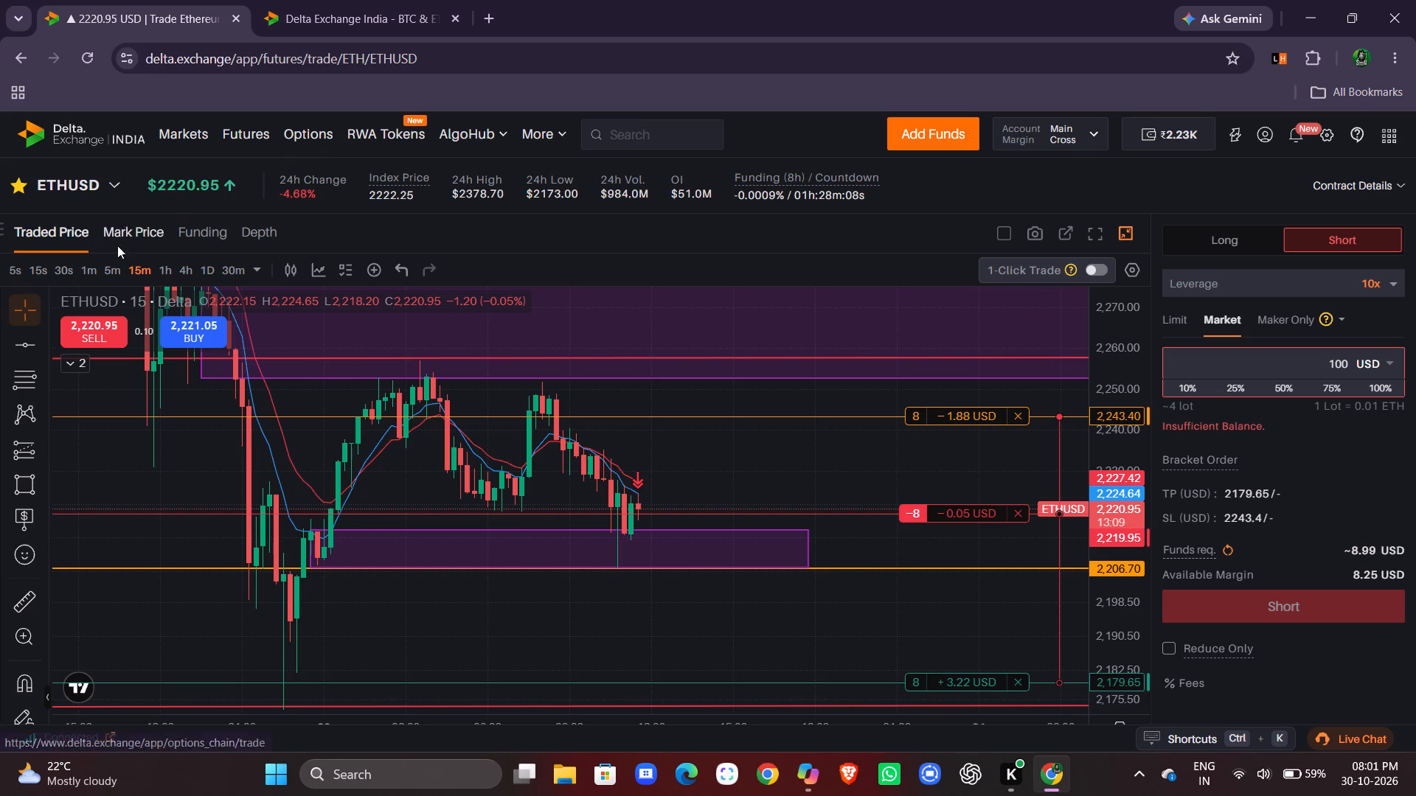
{"action": "left_click", "coordinate": [95, 271]}
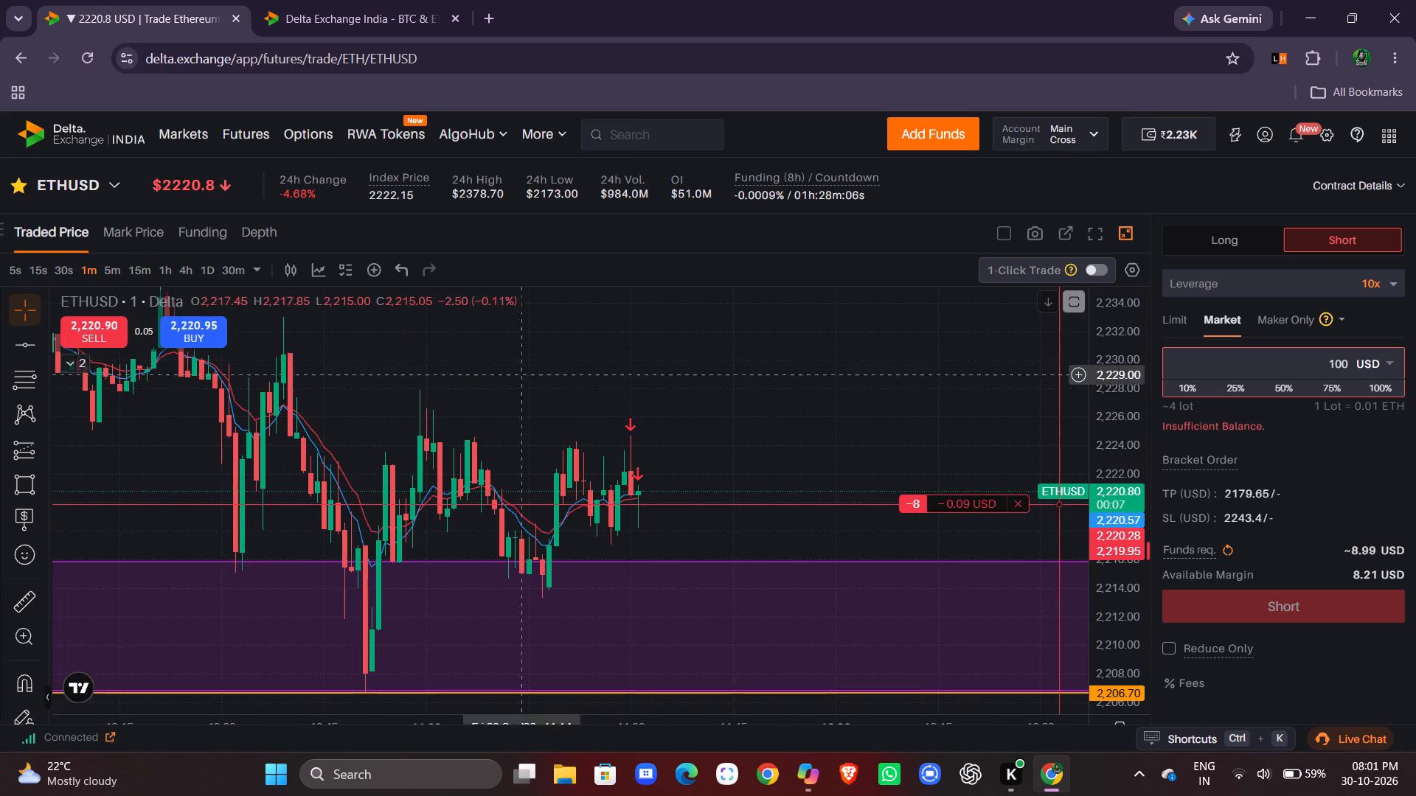
{"action": "left_click_drag", "start_coordinate": [1117, 337], "coordinate": [1126, 399]}
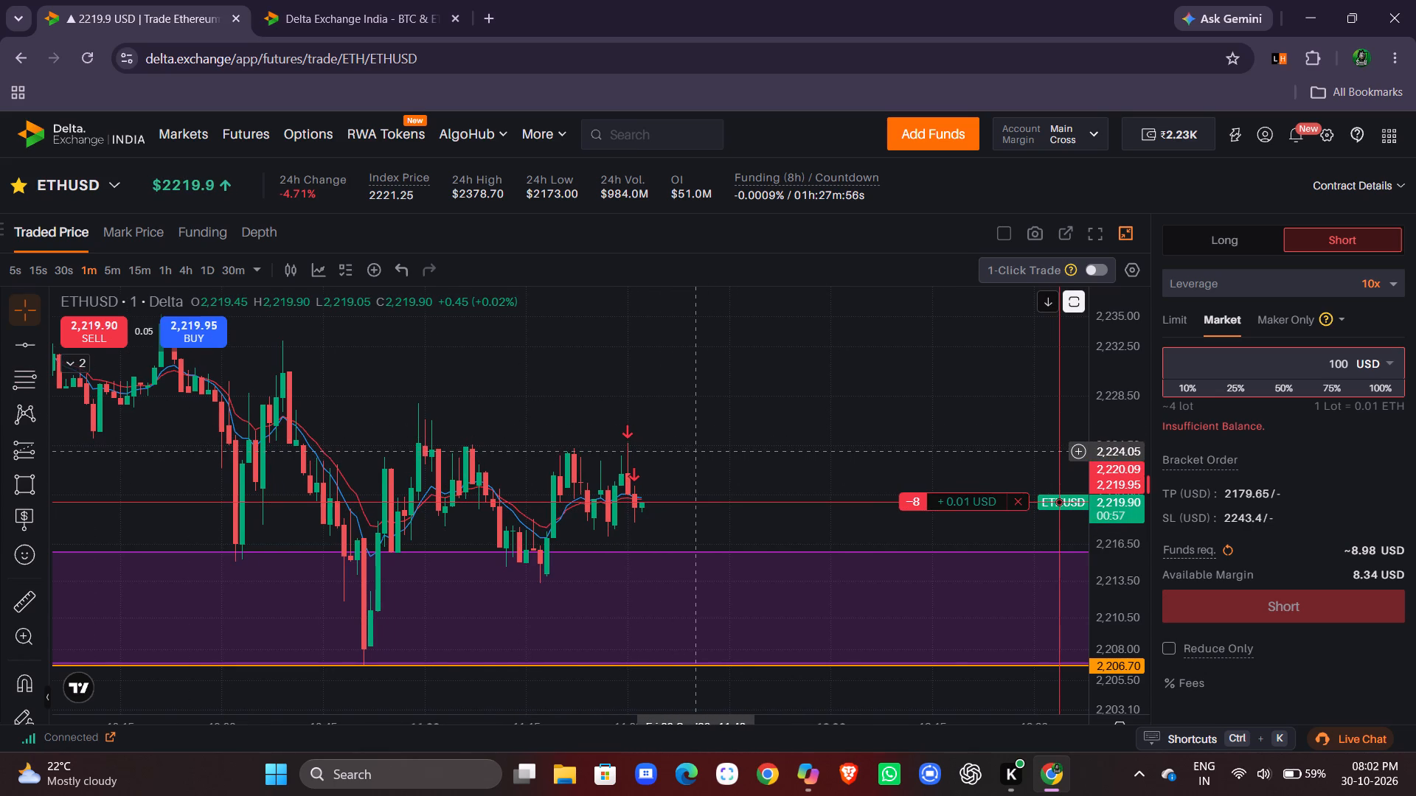
{"action": "left_click_drag", "start_coordinate": [1127, 450], "coordinate": [1128, 436]}
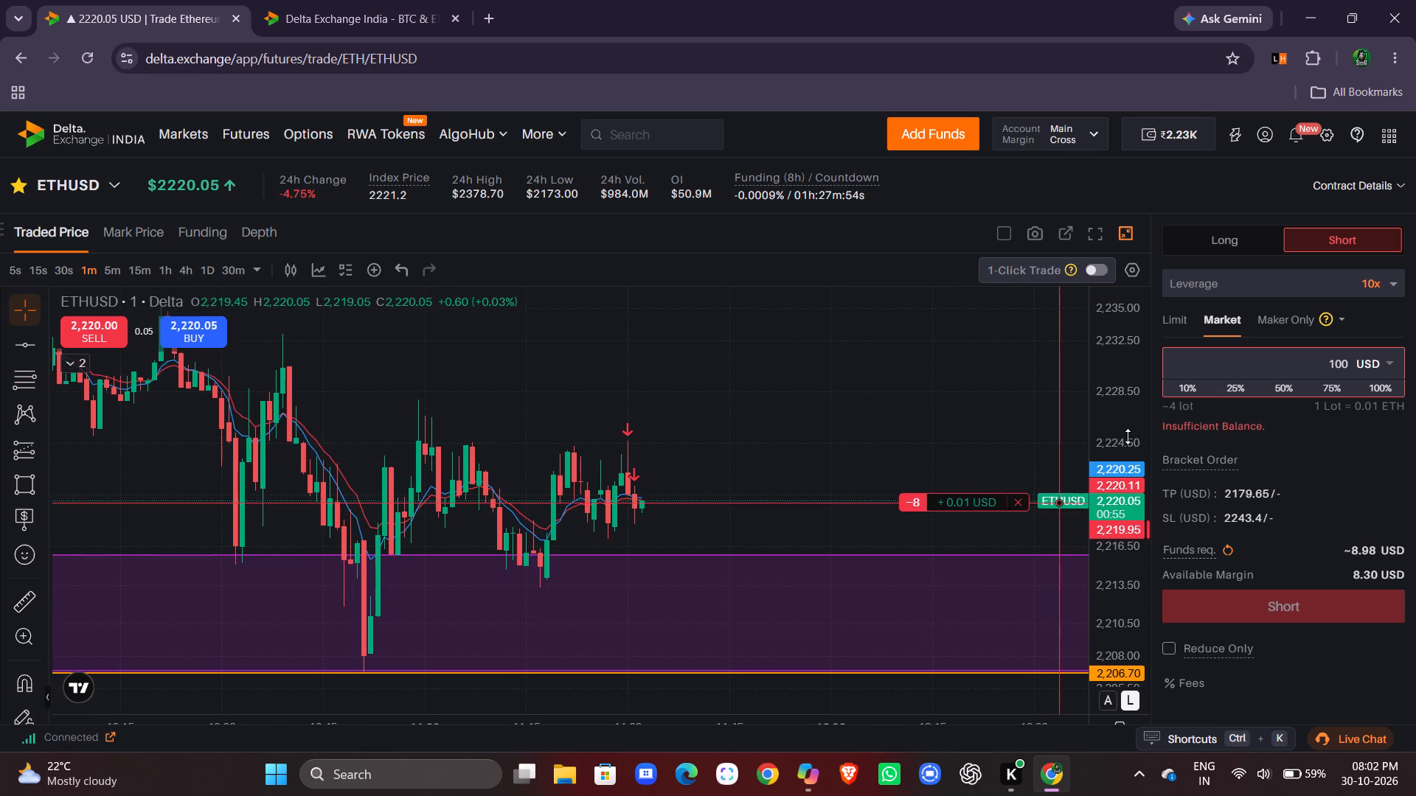
{"action": "left_click_drag", "start_coordinate": [1128, 436], "coordinate": [1128, 436]}
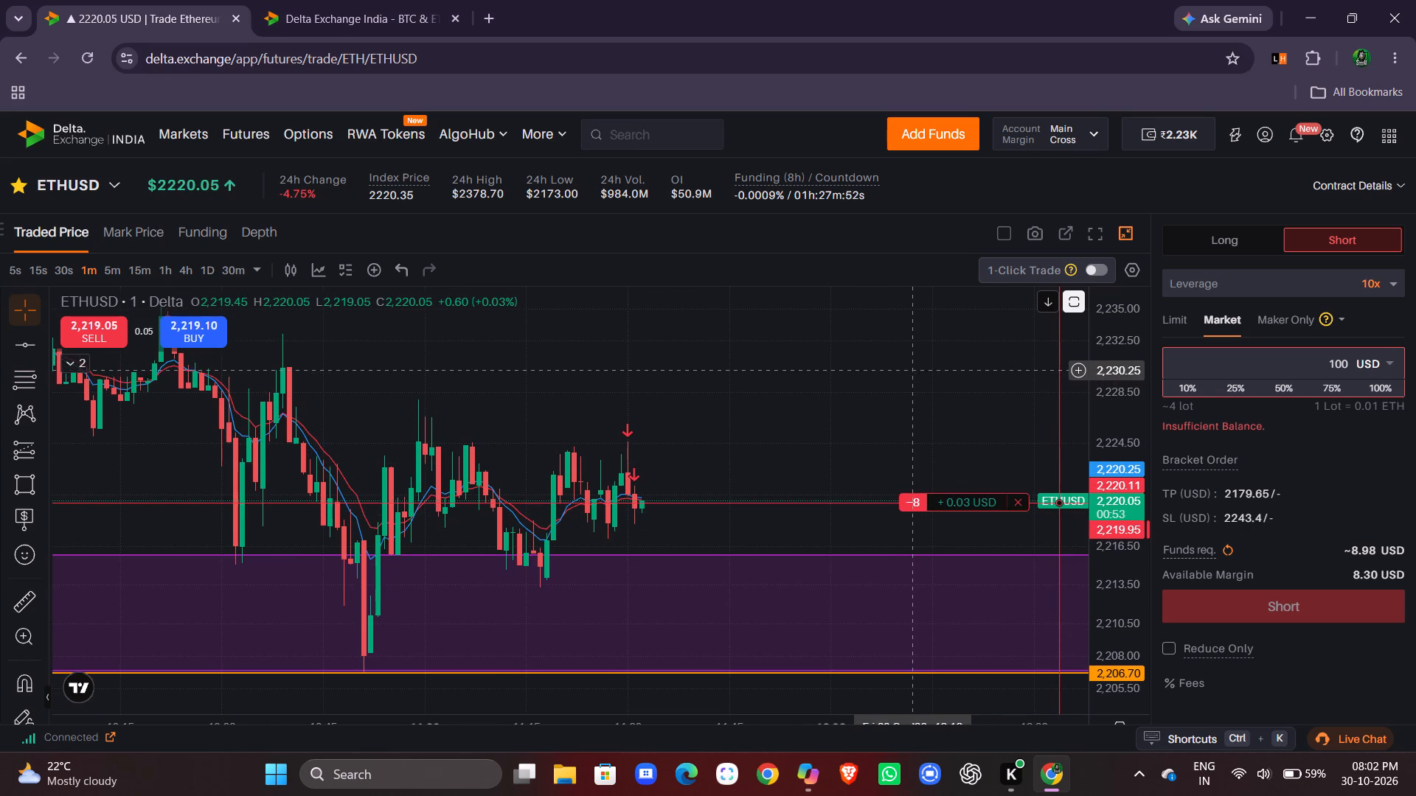
{"action": "scroll", "coordinate": [667, 374], "scroll_direction": "right", "scroll_amount": 1}
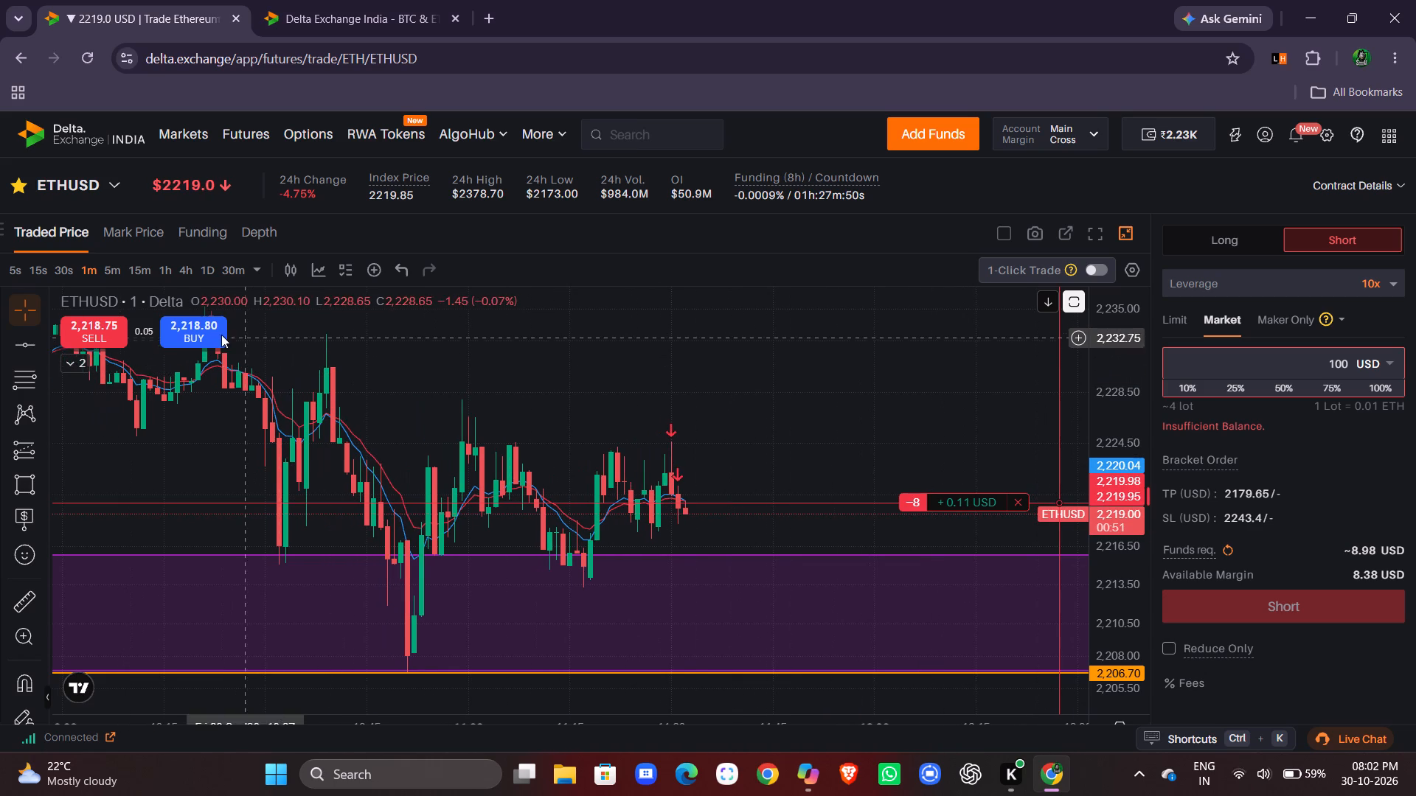
{"action": "scroll", "coordinate": [691, 423], "scroll_direction": "left", "scroll_amount": 1}
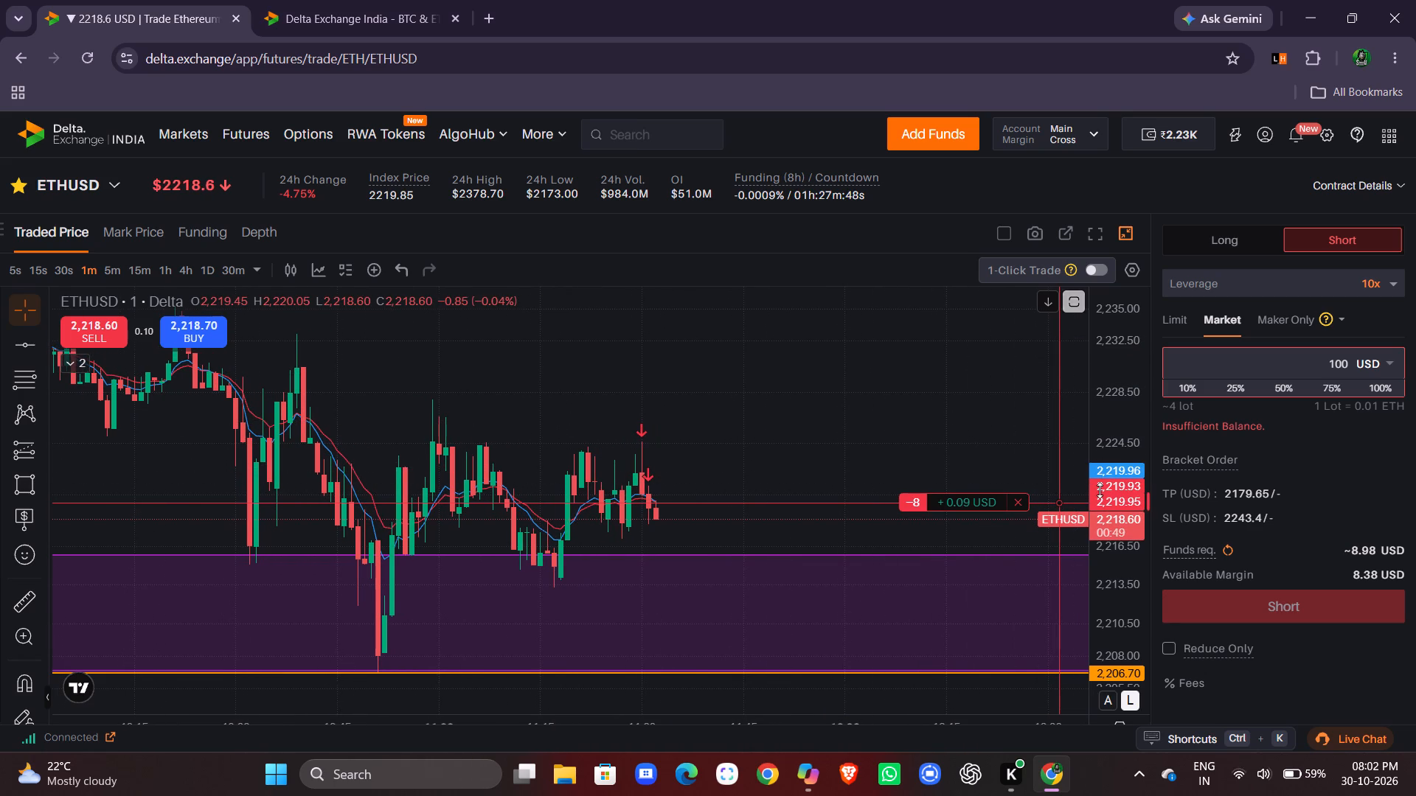
{"action": "left_click_drag", "start_coordinate": [1100, 490], "coordinate": [1107, 474]}
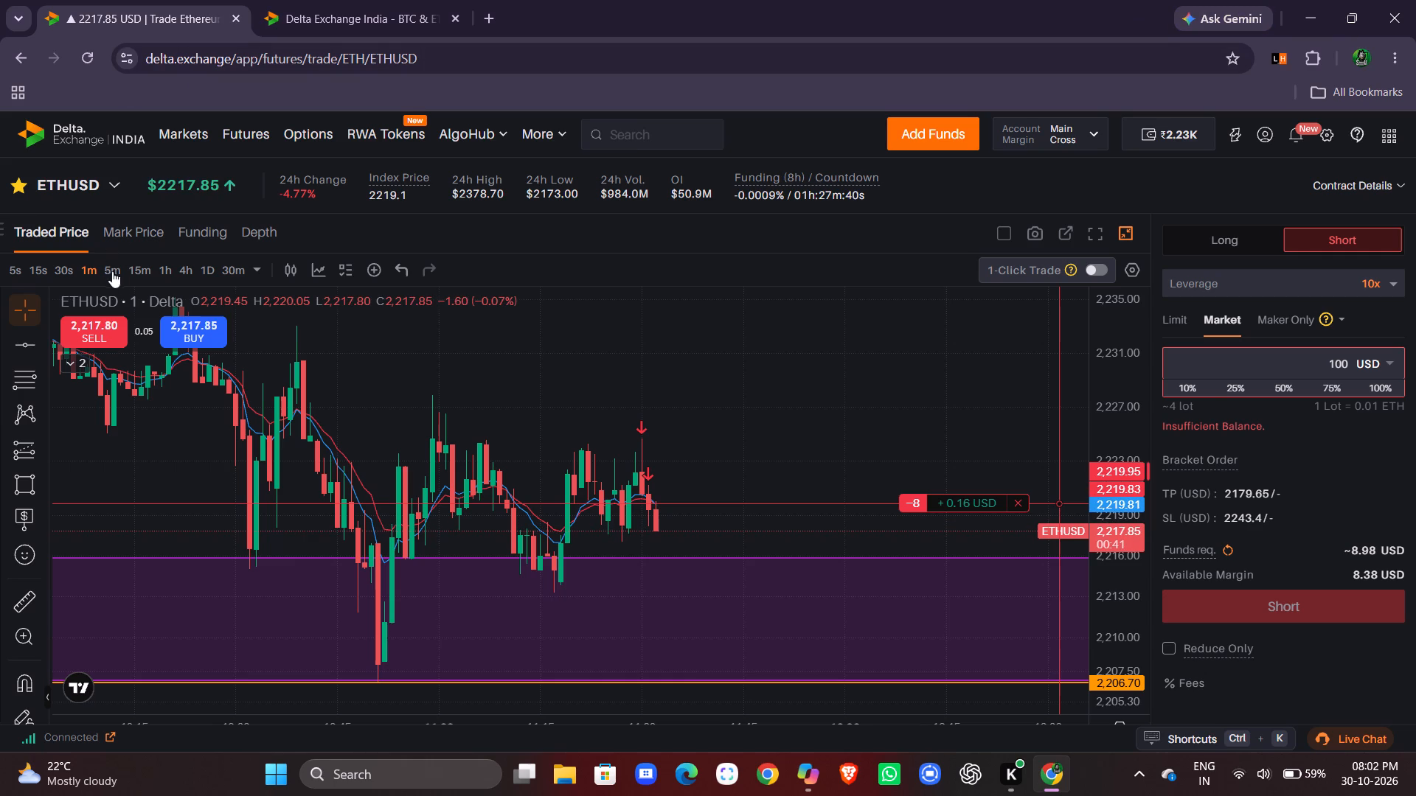
Return to the 15m timeframe and examine price against the stop loss, take profit, purple zones and red levels.
{"action": "left_click", "coordinate": [144, 272]}
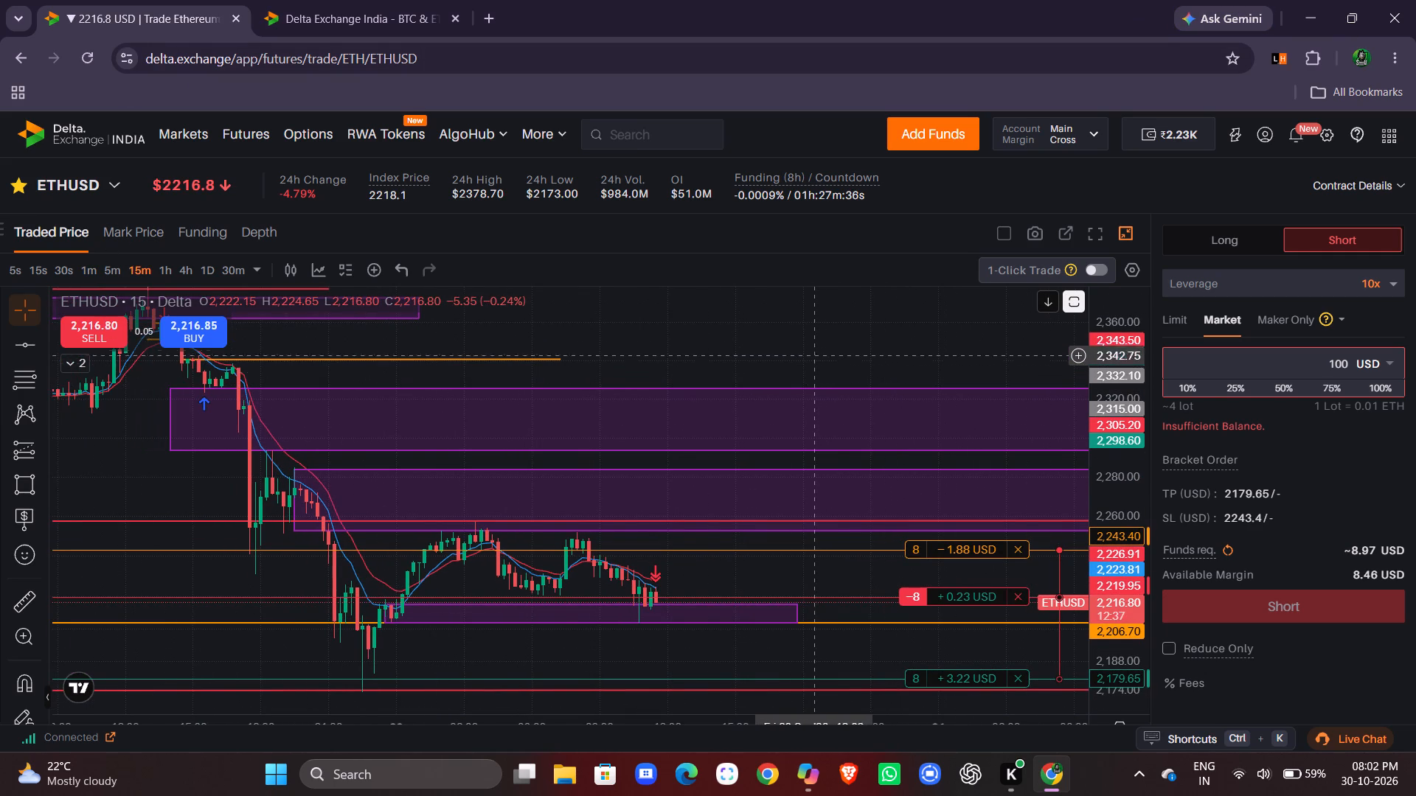
{"action": "scroll", "coordinate": [819, 351], "scroll_direction": "left", "scroll_amount": 1}
{"action": "left_click_drag", "start_coordinate": [1106, 603], "coordinate": [1120, 558]}
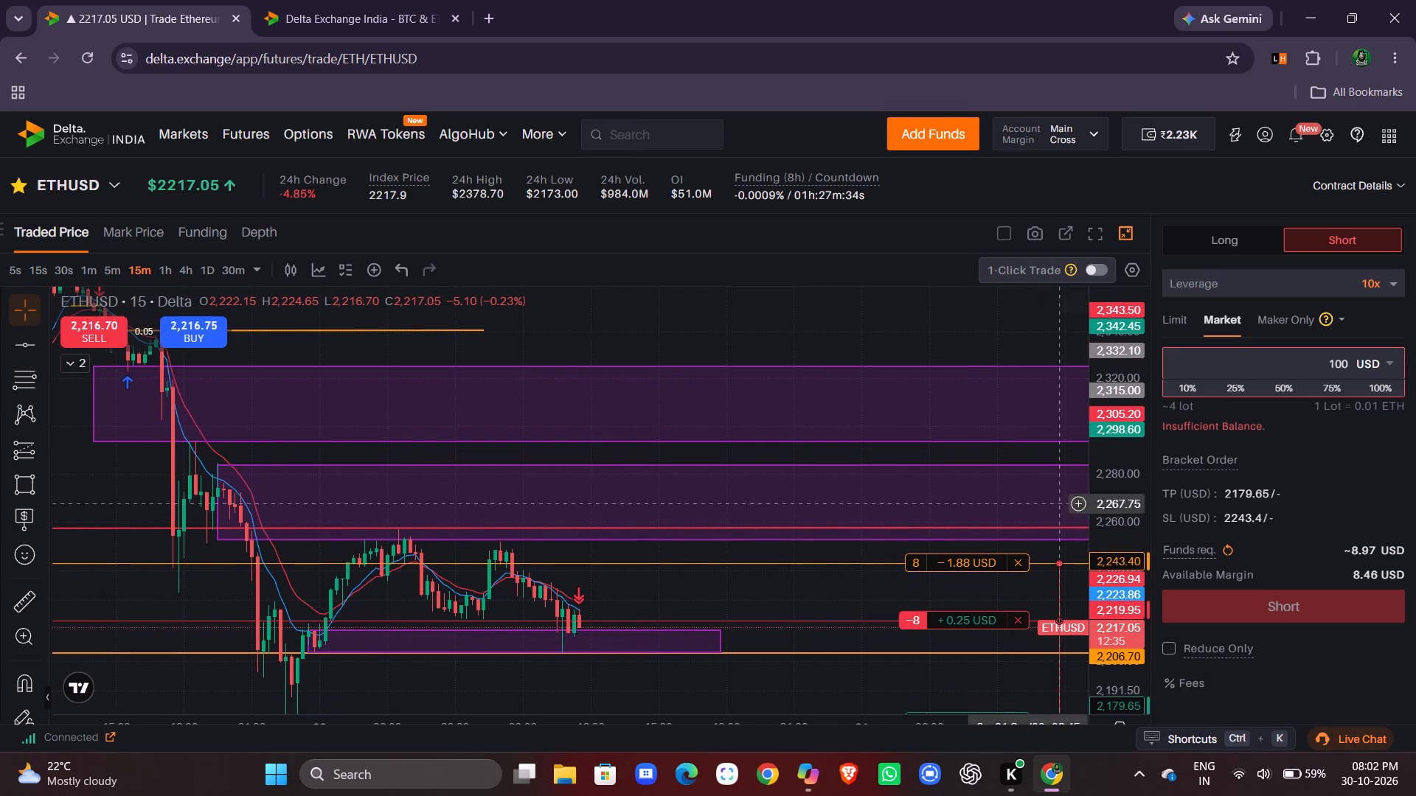
{"action": "left_click_drag", "start_coordinate": [983, 343], "coordinate": [985, 228]}
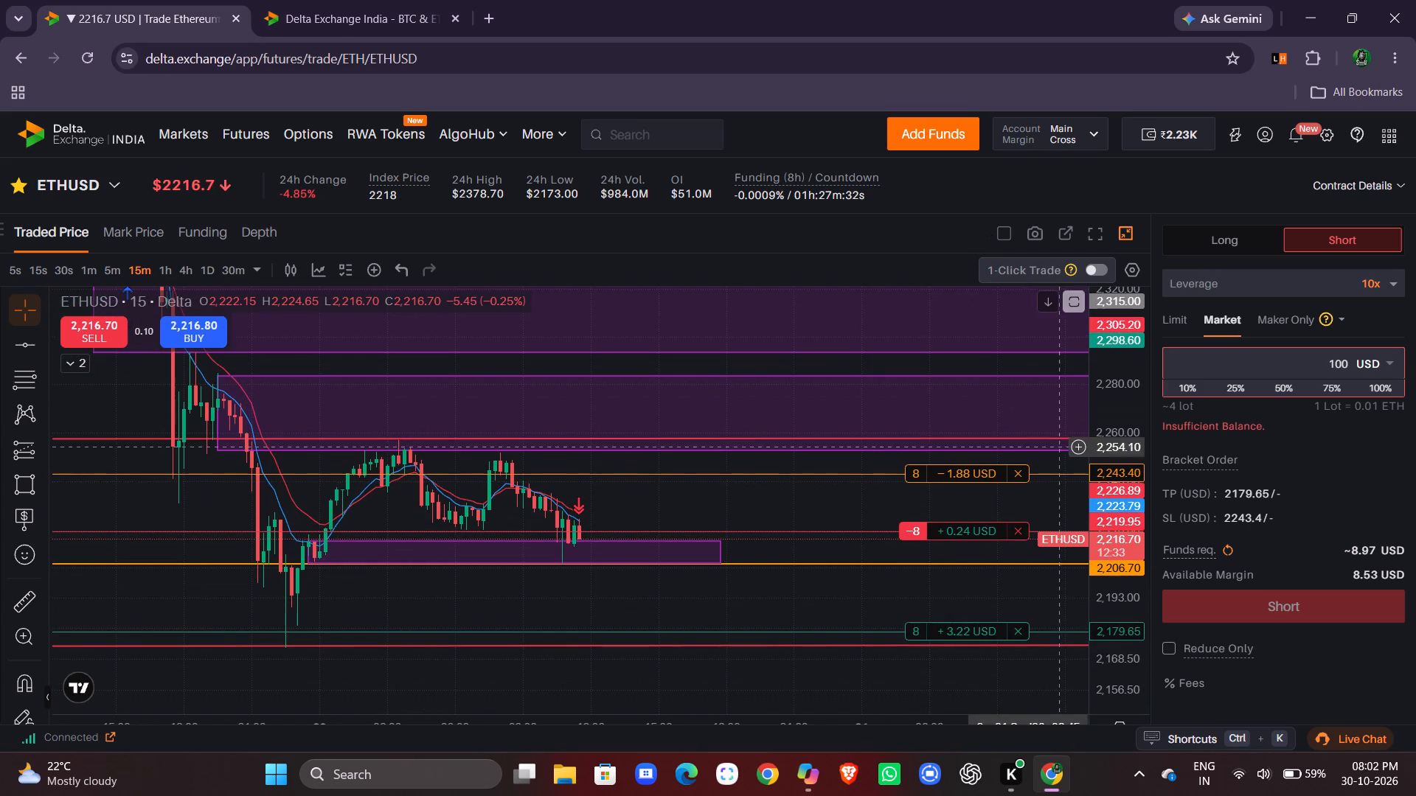
{"action": "left_click_drag", "start_coordinate": [1110, 521], "coordinate": [1114, 510]}
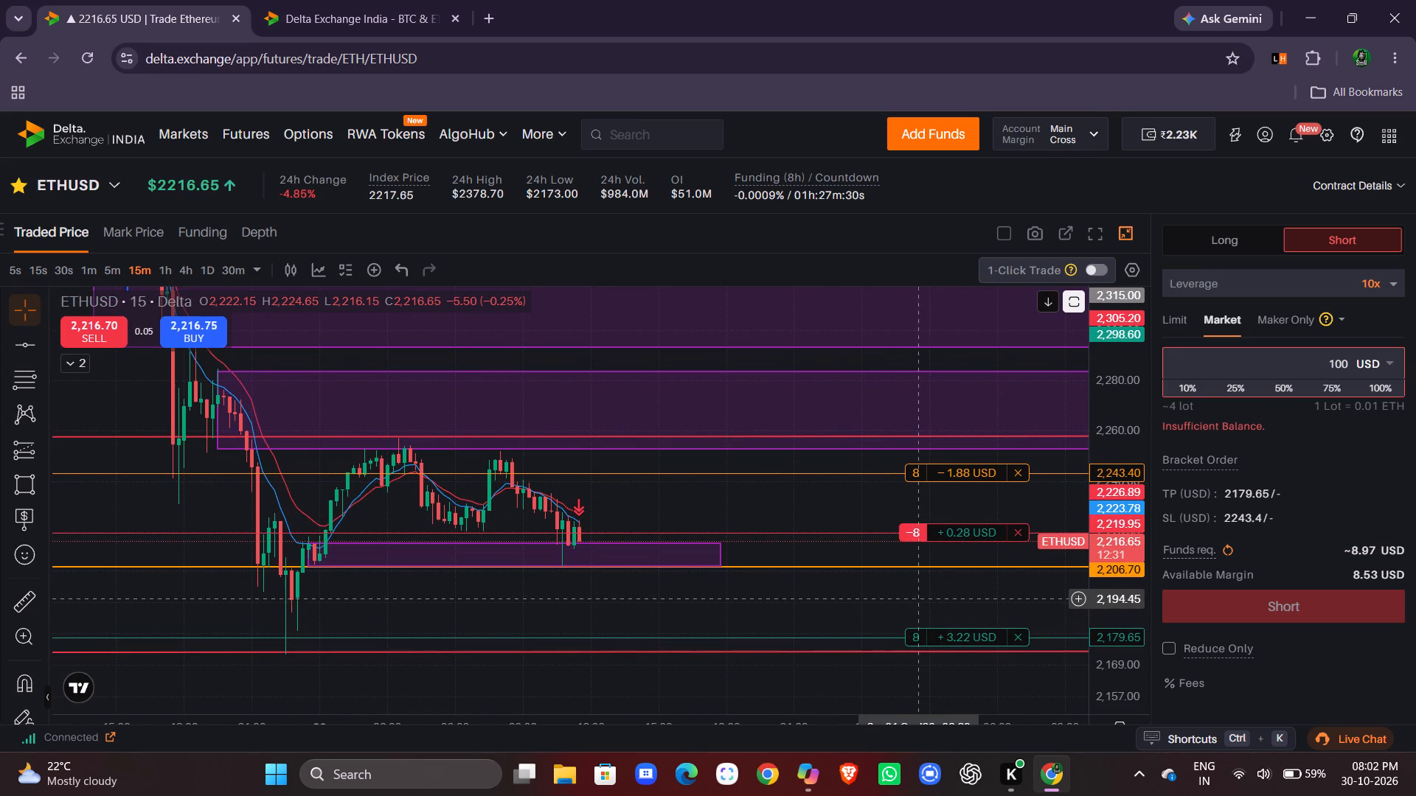
{"action": "left_click_drag", "start_coordinate": [1120, 566], "coordinate": [1129, 536]}
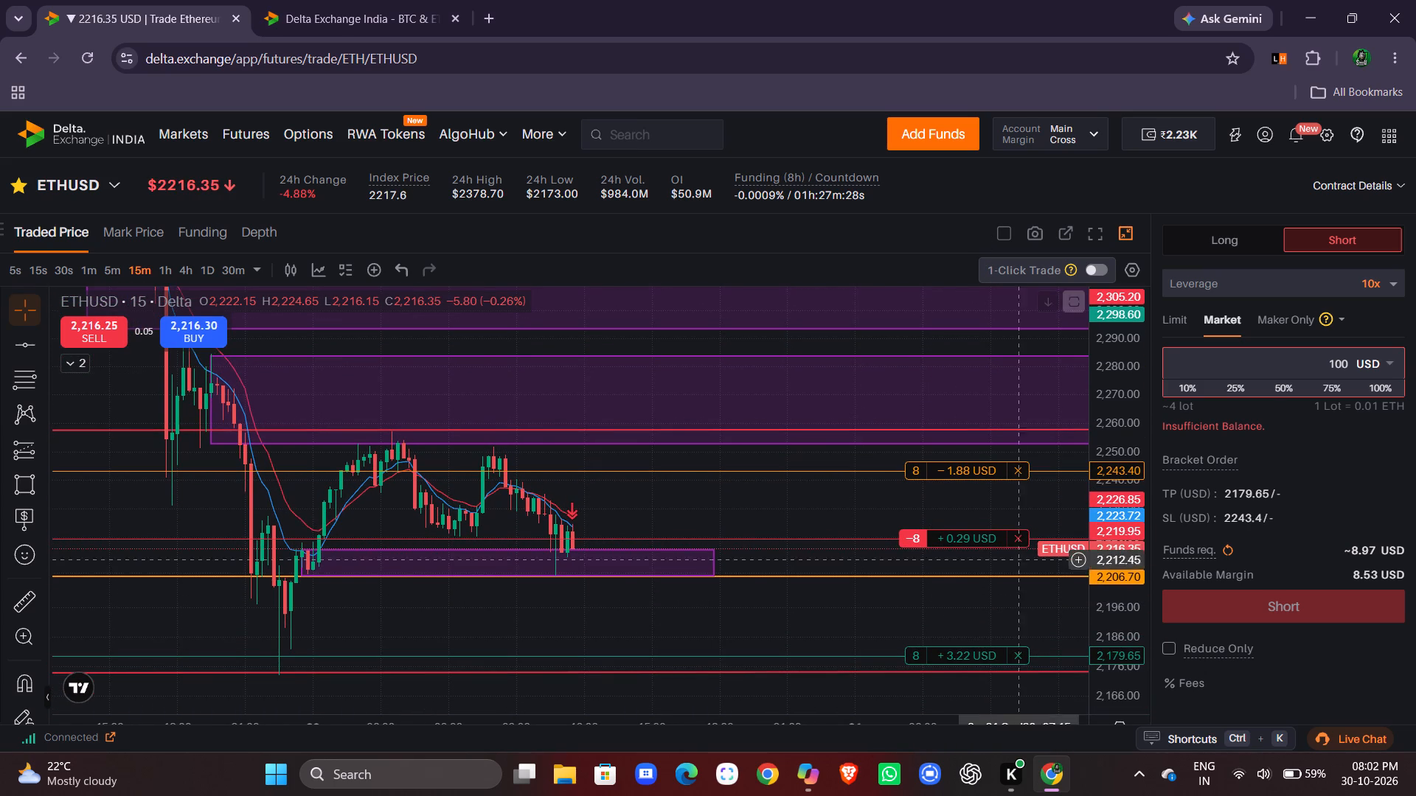
{"action": "left_click_drag", "start_coordinate": [963, 609], "coordinate": [971, 522]}
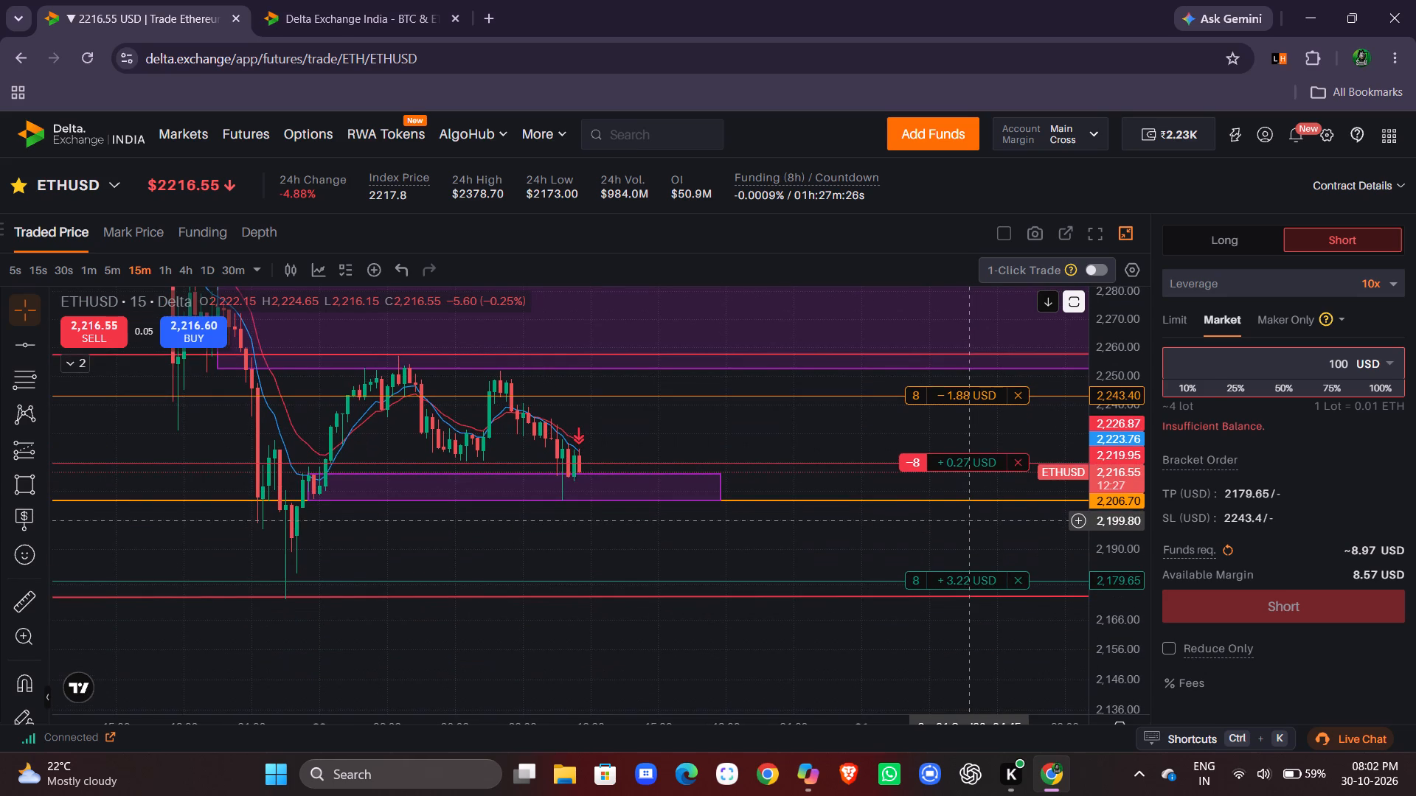
{"action": "scroll", "coordinate": [686, 653], "scroll_direction": "right", "scroll_amount": 1}
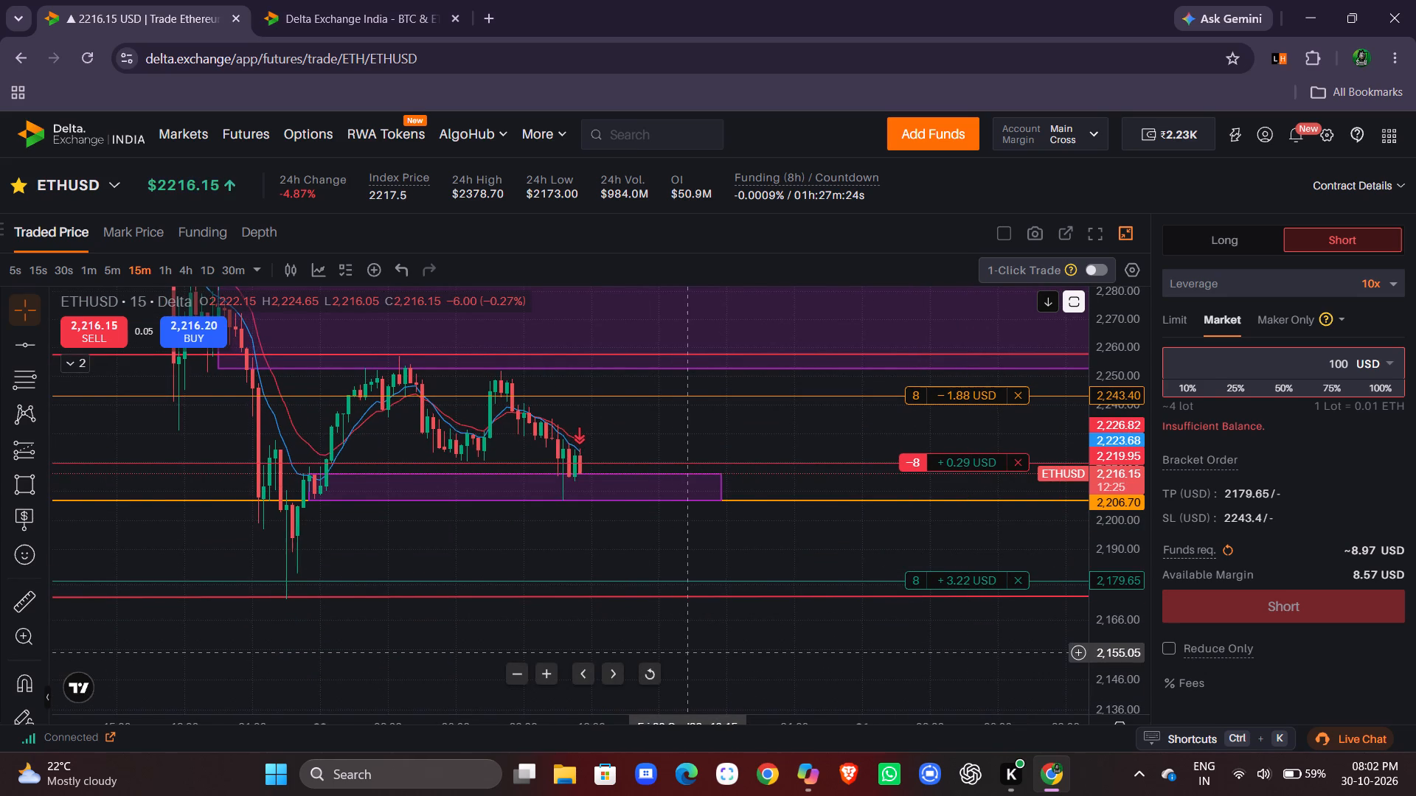
{"action": "scroll", "coordinate": [686, 653], "scroll_direction": "right", "scroll_amount": 1}
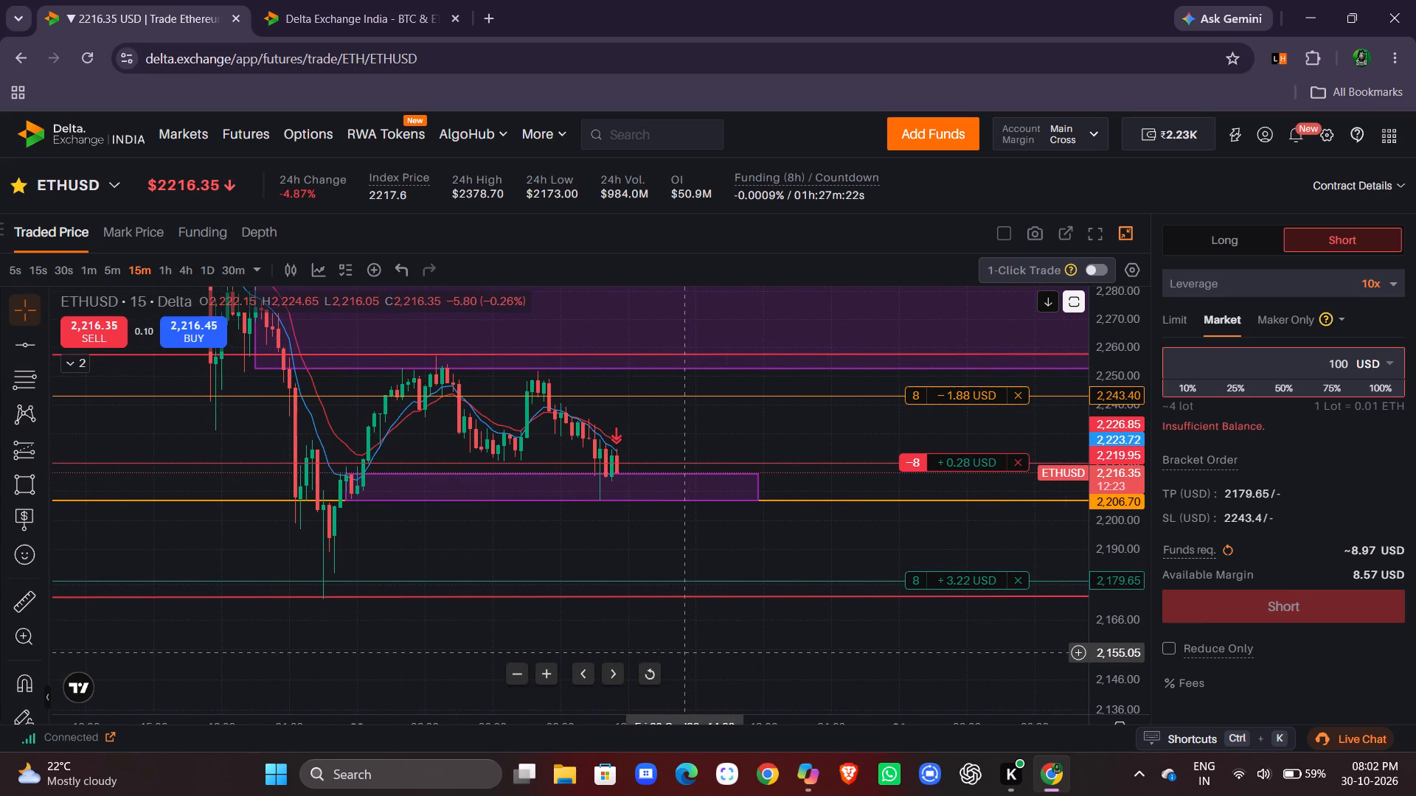
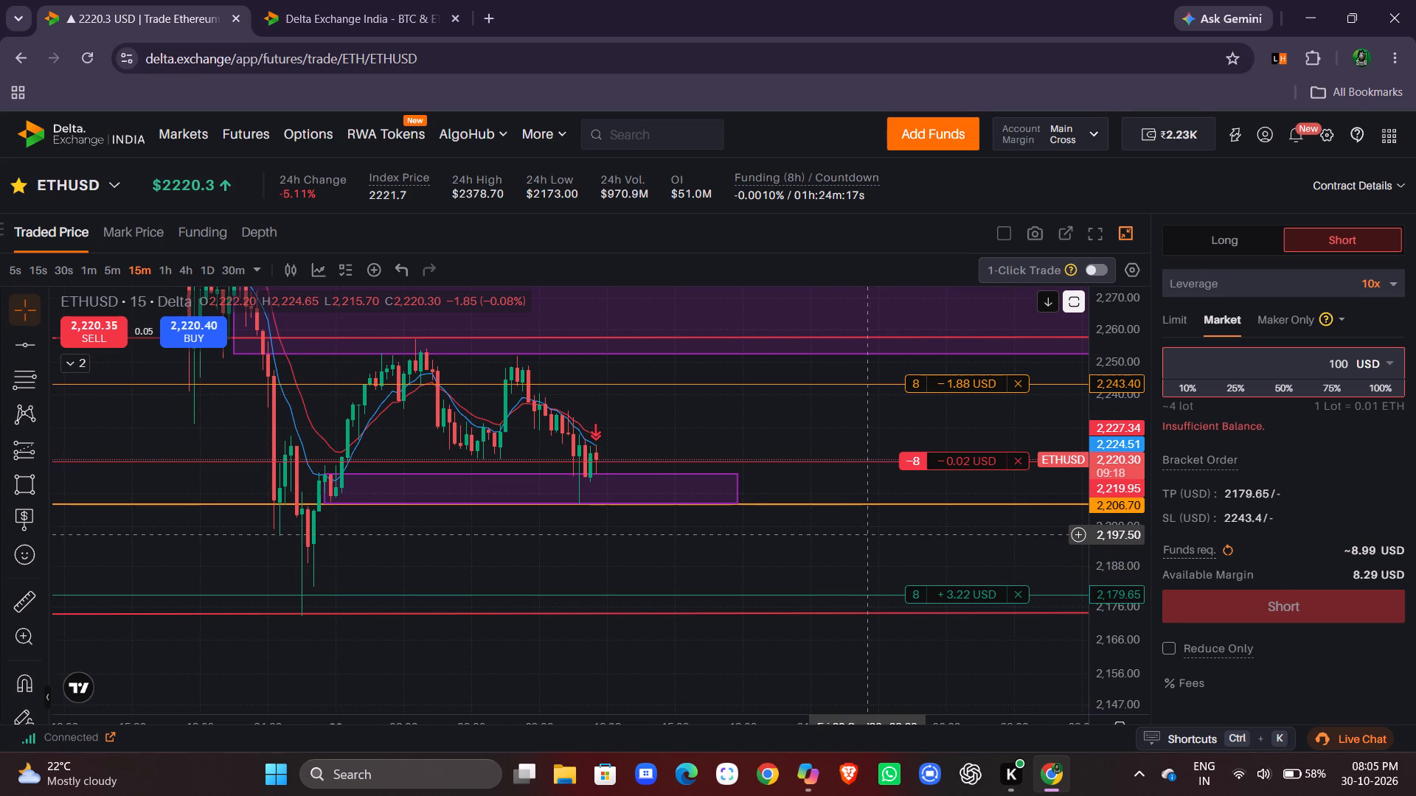
{"action": "scroll", "coordinate": [826, 535], "scroll_direction": "right", "scroll_amount": 1}
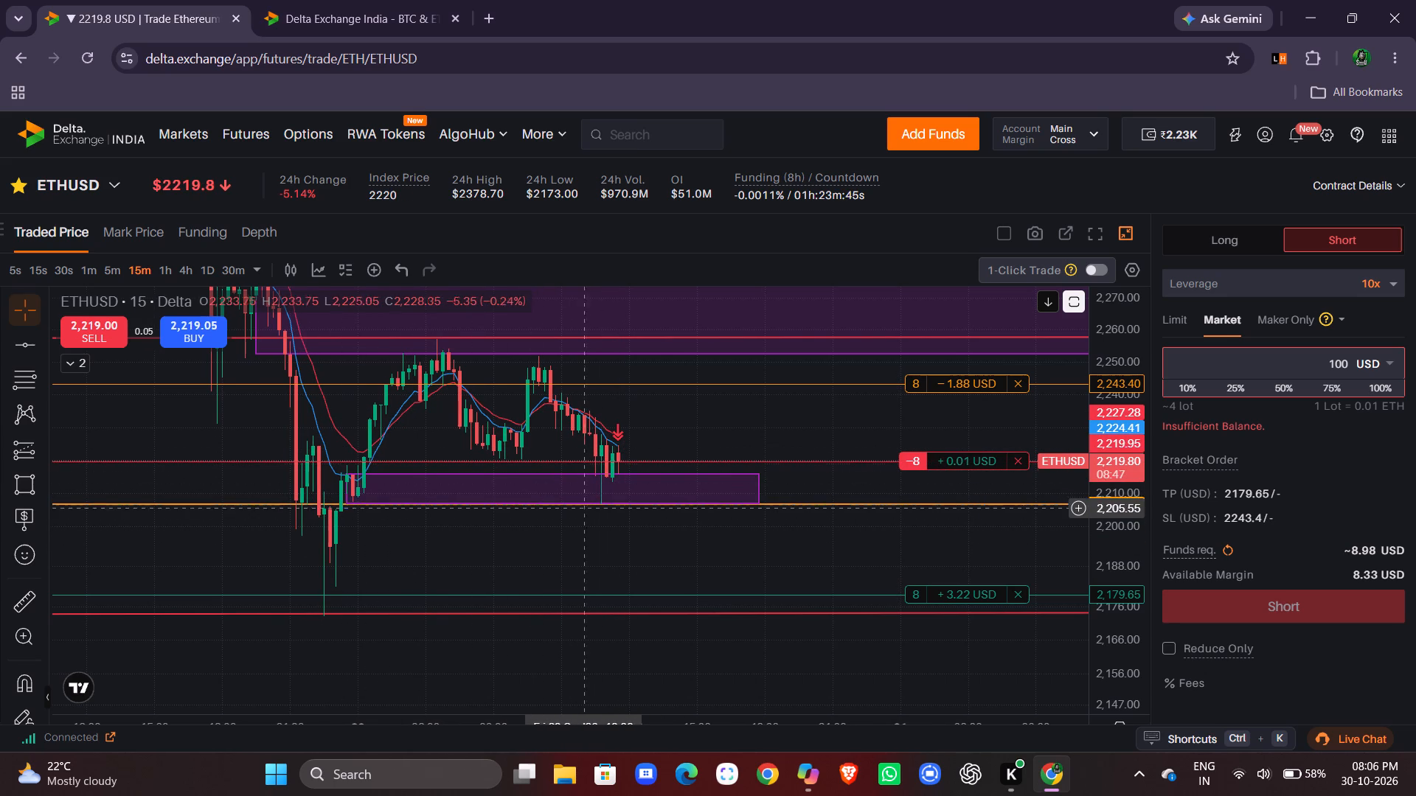
{"action": "scroll", "coordinate": [561, 542], "scroll_direction": "right", "scroll_amount": 1}
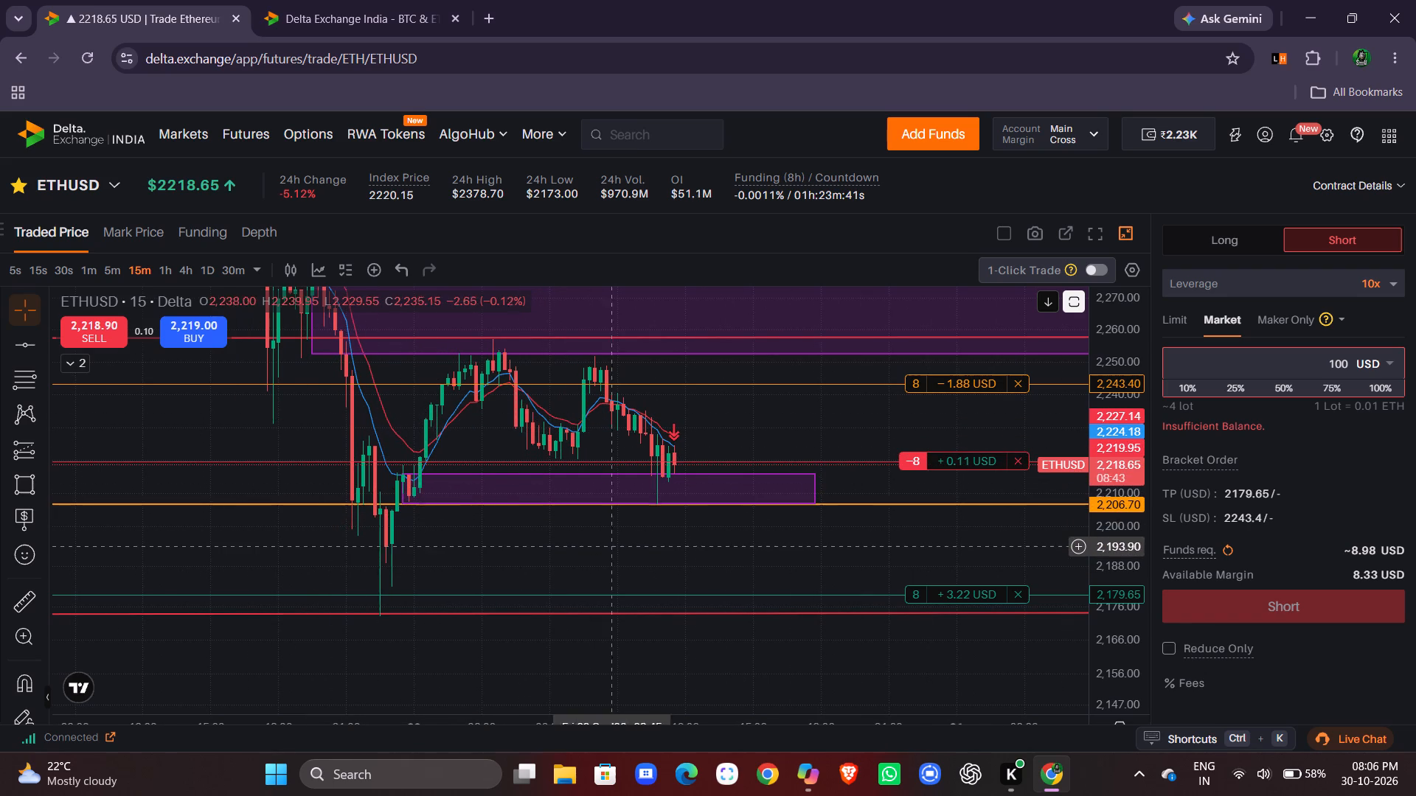
{"action": "scroll", "coordinate": [707, 550], "scroll_direction": "left", "scroll_amount": 1}
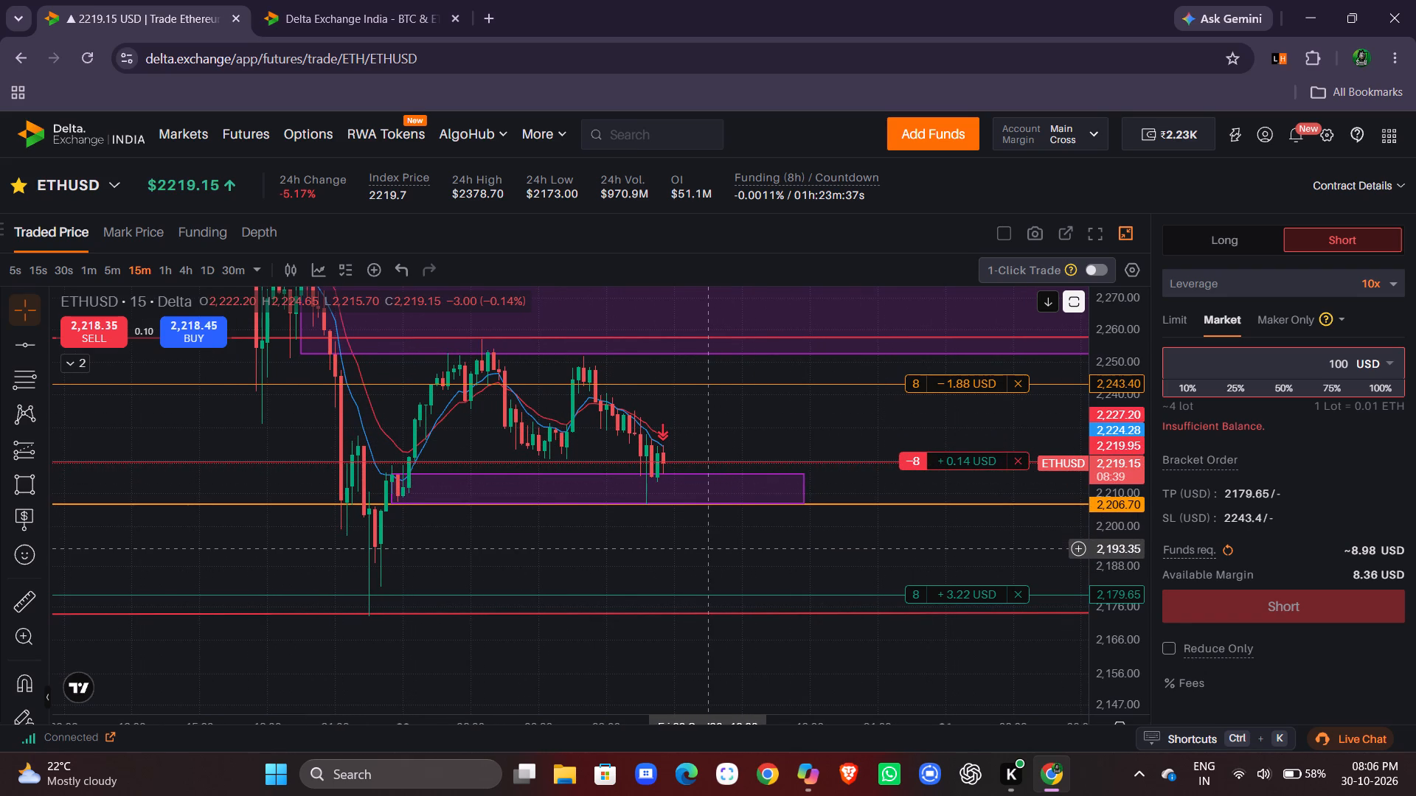
{"action": "scroll", "coordinate": [709, 549], "scroll_direction": "left", "scroll_amount": 2}
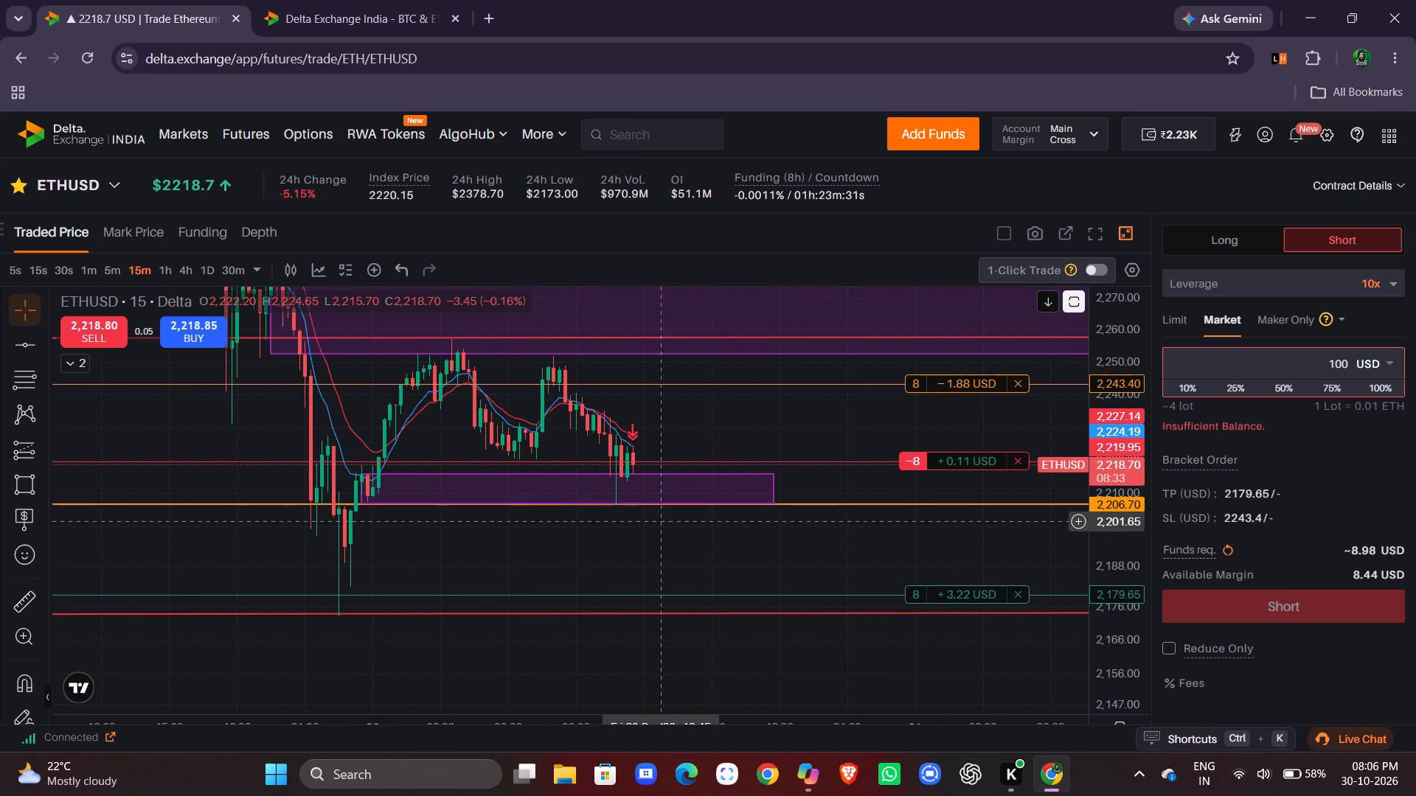
{"action": "scroll", "coordinate": [745, 551], "scroll_direction": "left", "scroll_amount": 1}
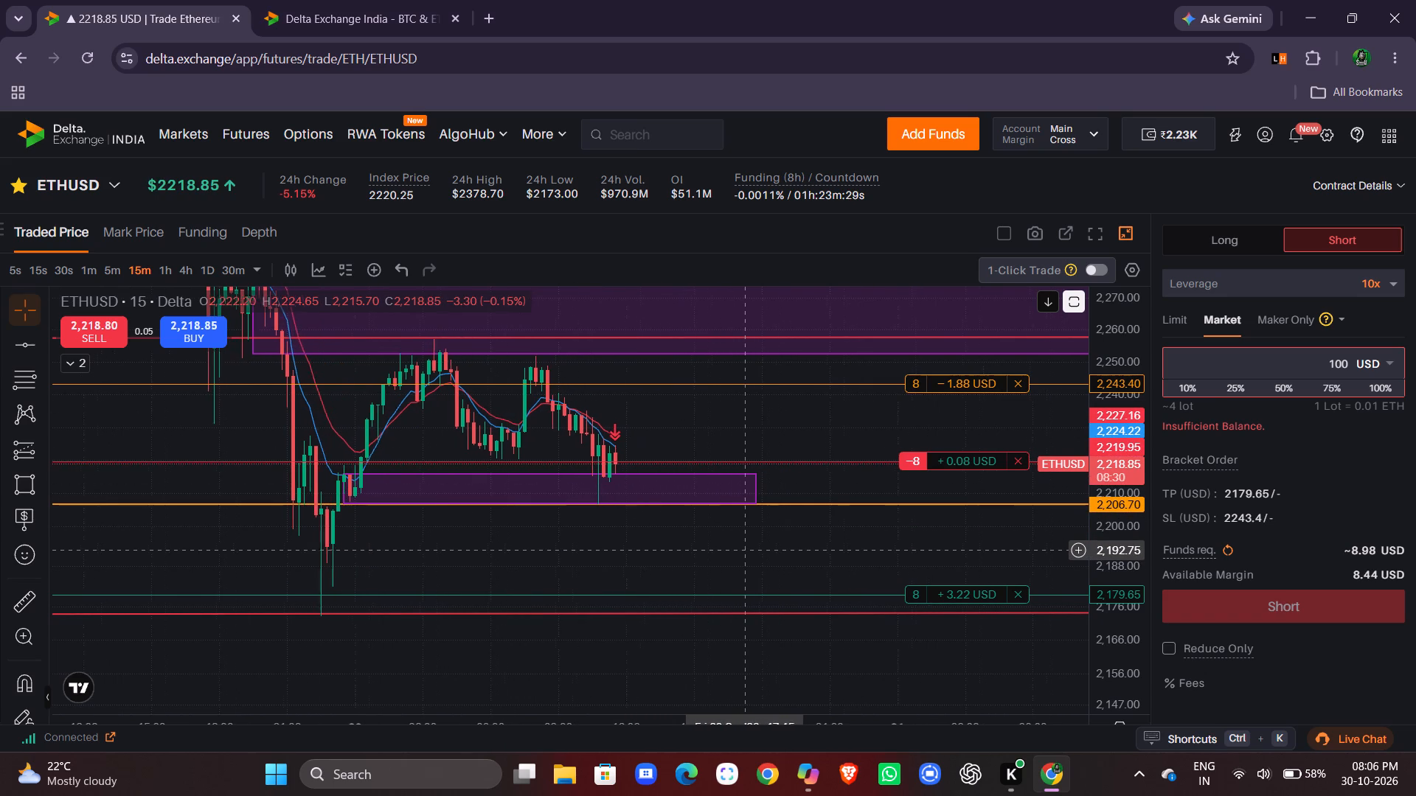
{"action": "scroll", "coordinate": [745, 551], "scroll_direction": "left", "scroll_amount": 1}
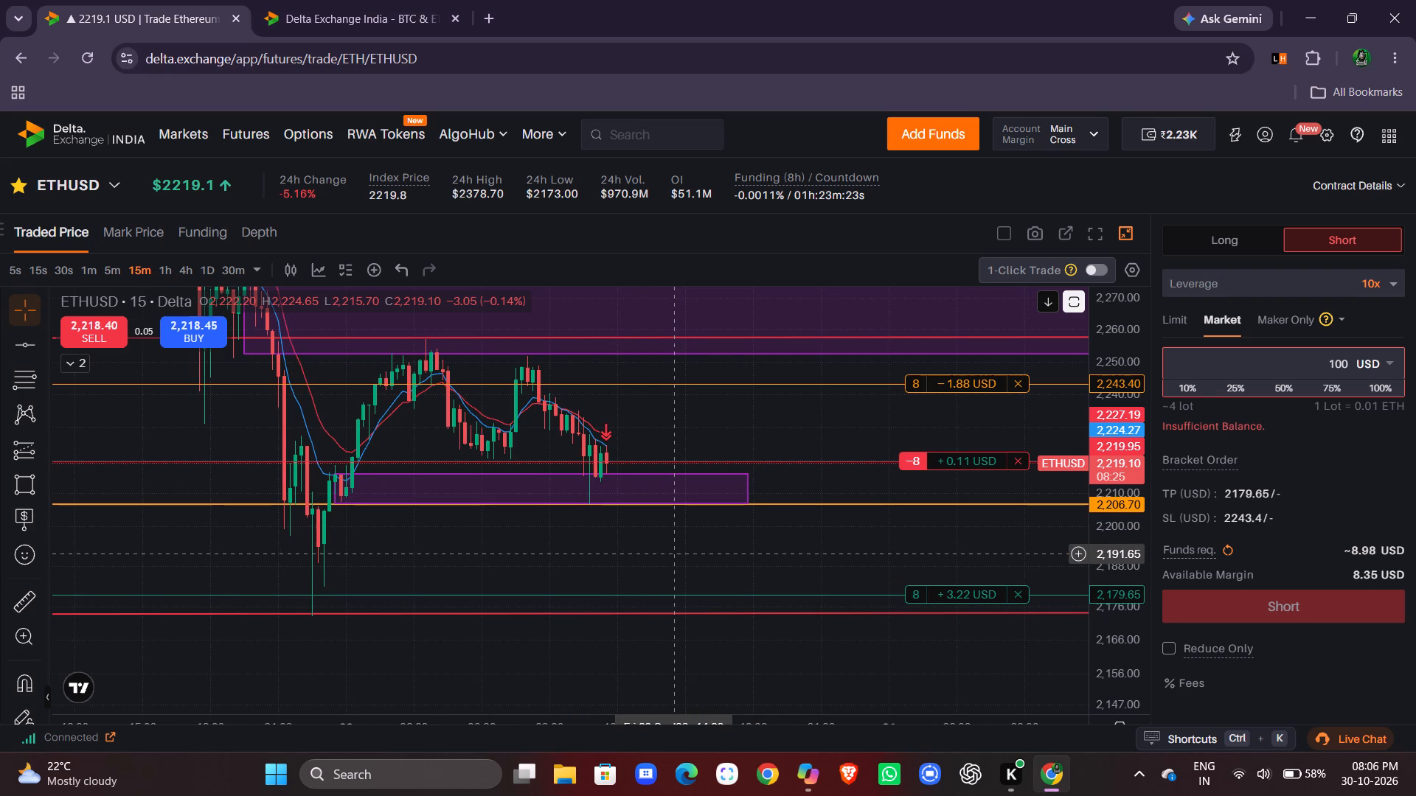
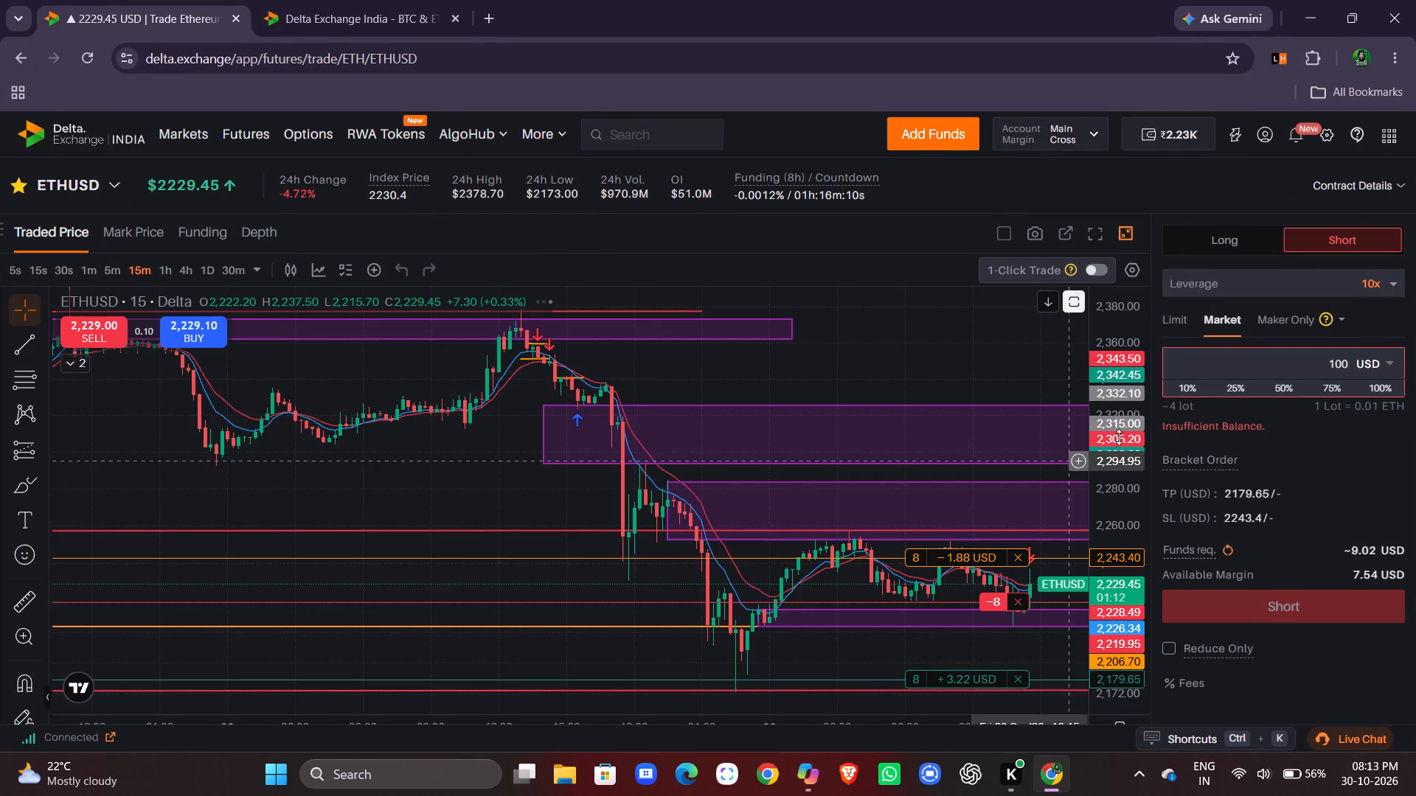
{"action": "scroll", "coordinate": [1055, 397], "scroll_direction": "left", "scroll_amount": 2}
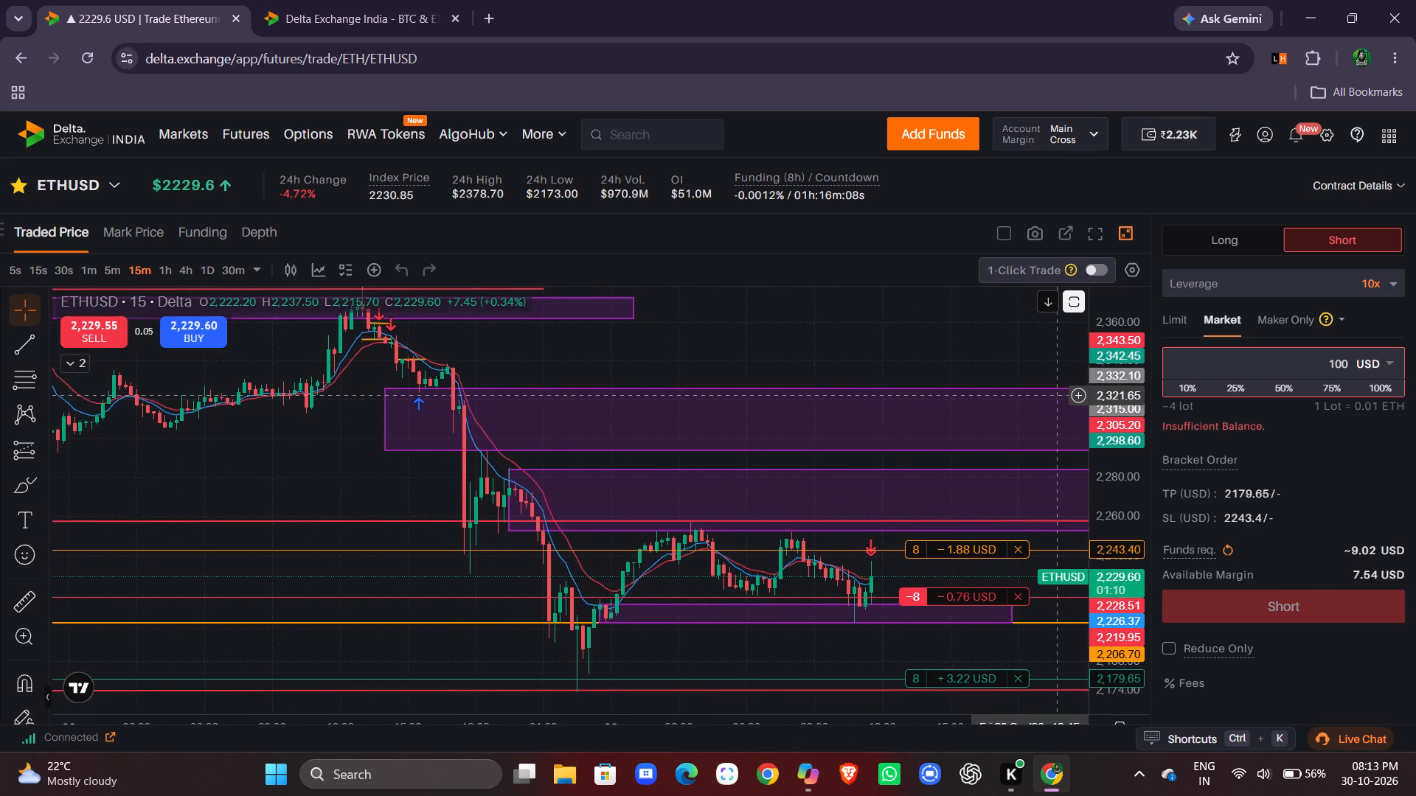
{"action": "scroll", "coordinate": [1055, 397], "scroll_direction": "left", "scroll_amount": 1}
{"action": "left_click_drag", "start_coordinate": [1114, 540], "coordinate": [1114, 489]}
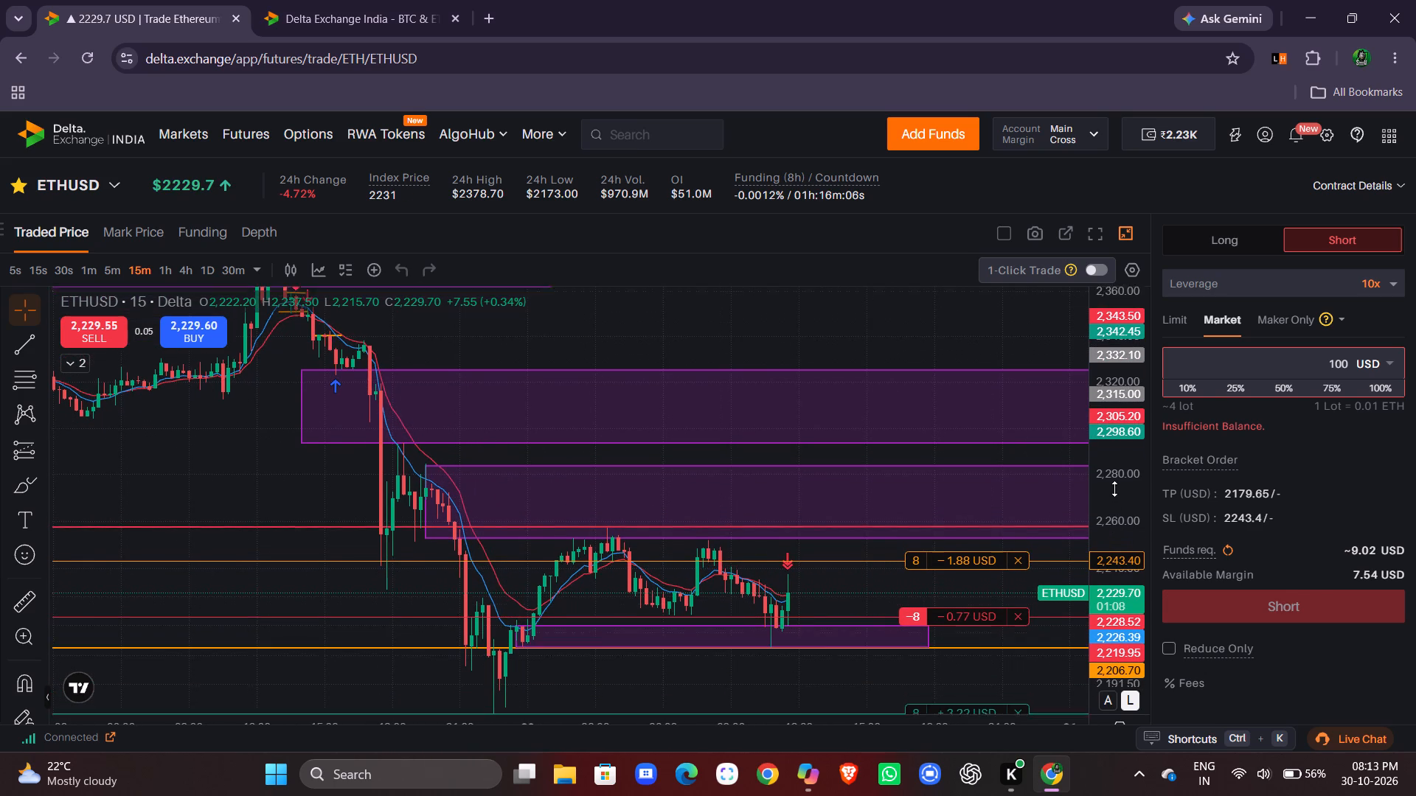
{"action": "left_click_drag", "start_coordinate": [1114, 489], "coordinate": [1114, 482]}
{"action": "left_click", "coordinate": [1105, 489]}
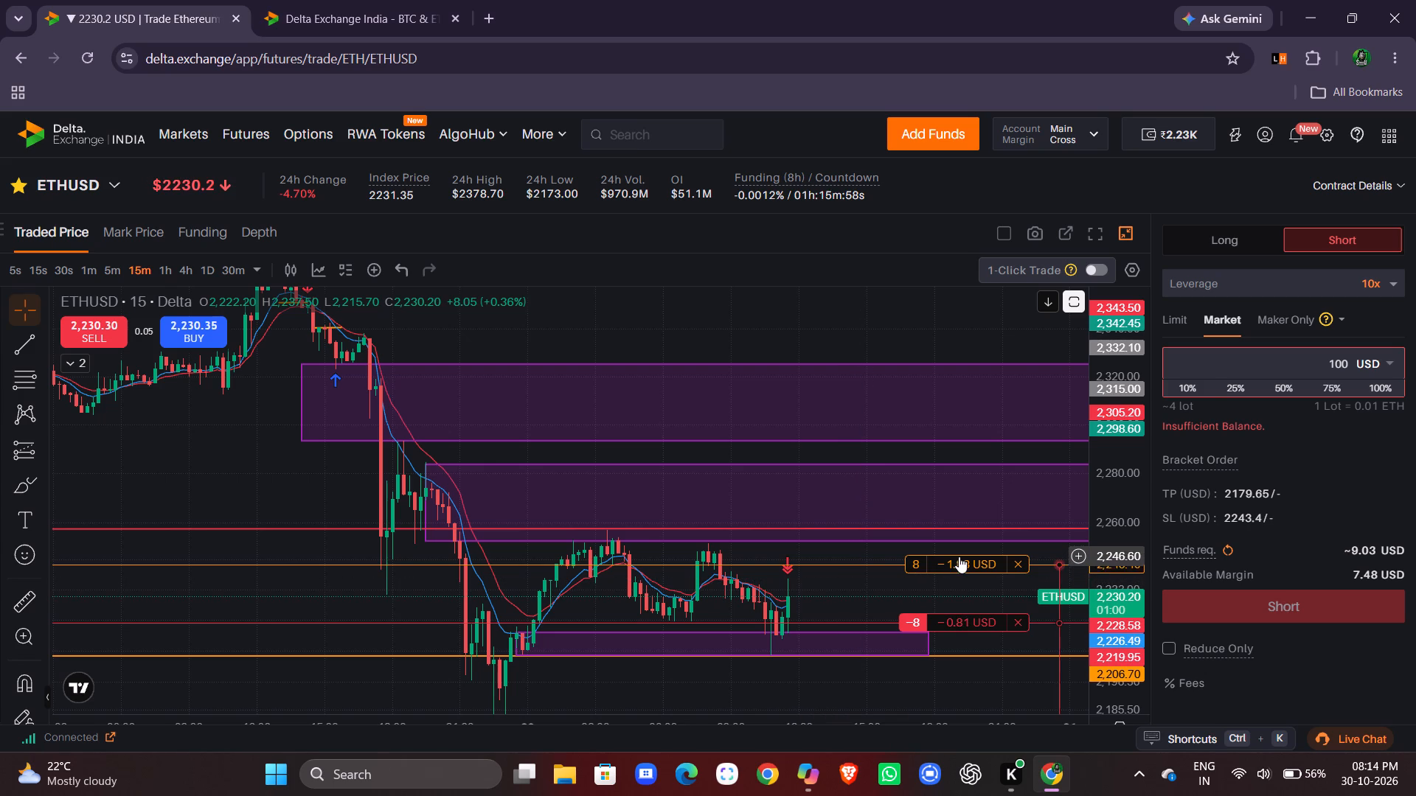
{"action": "left_click_drag", "start_coordinate": [963, 562], "coordinate": [972, 543]}
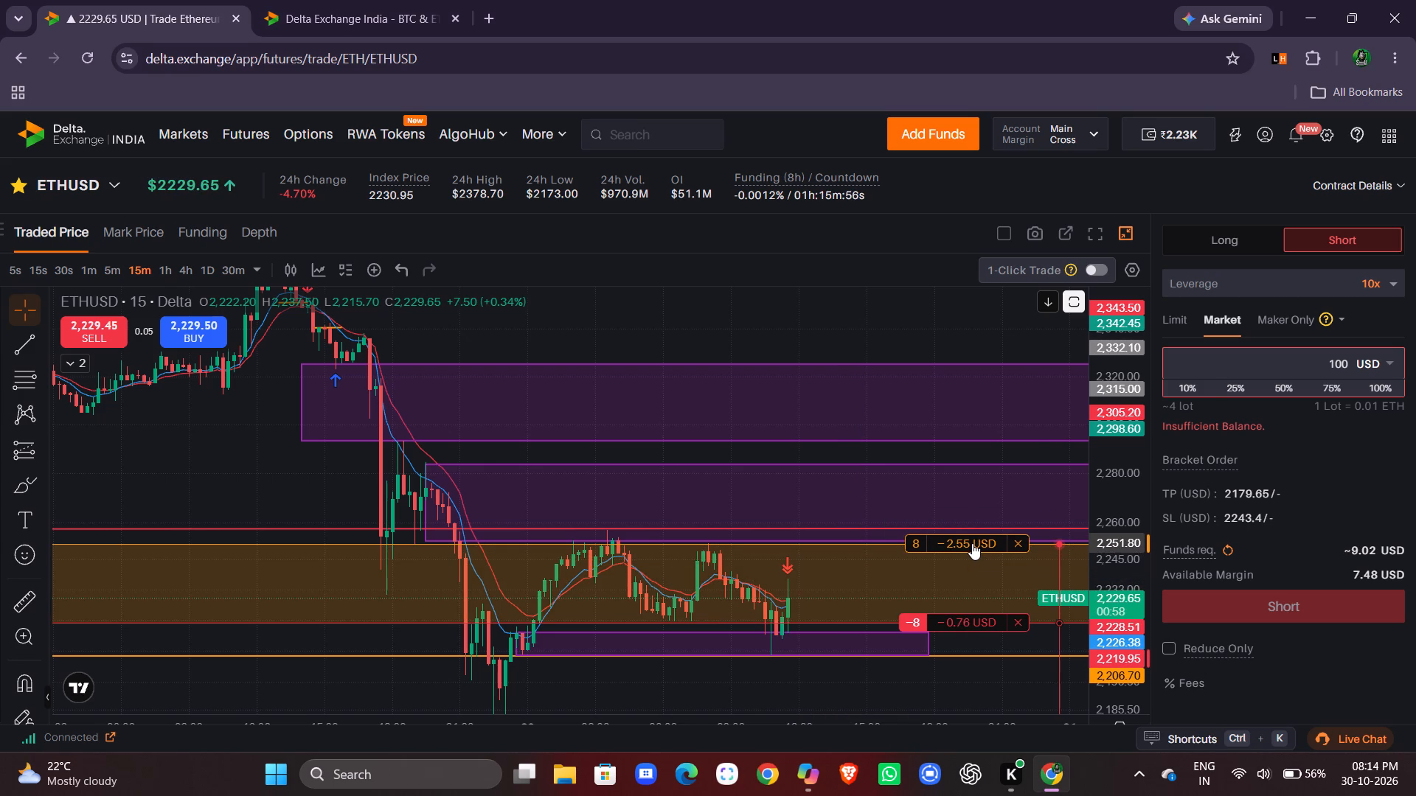
{"action": "left_click_drag", "start_coordinate": [972, 543], "coordinate": [972, 562]}
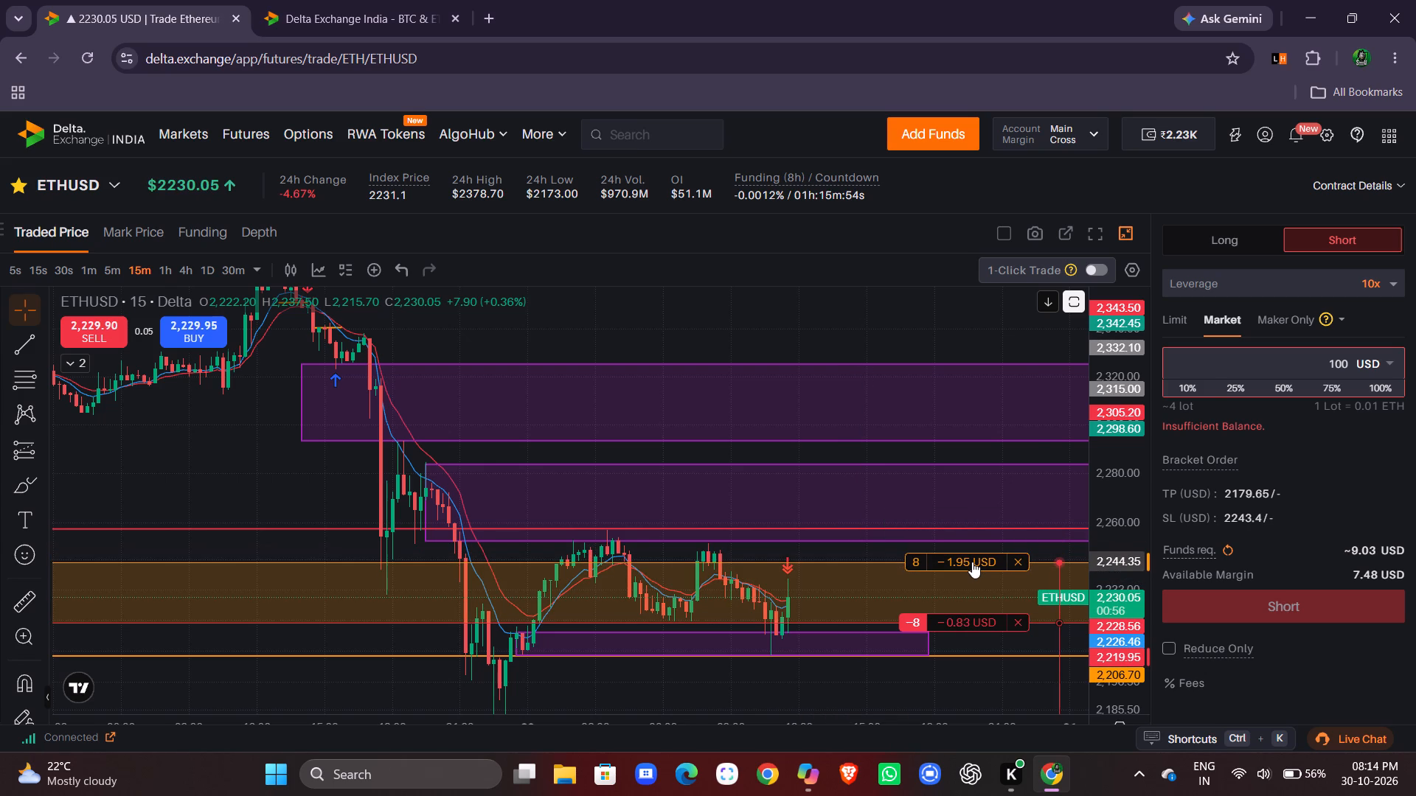
{"action": "left_click_drag", "start_coordinate": [972, 562], "coordinate": [973, 562]}
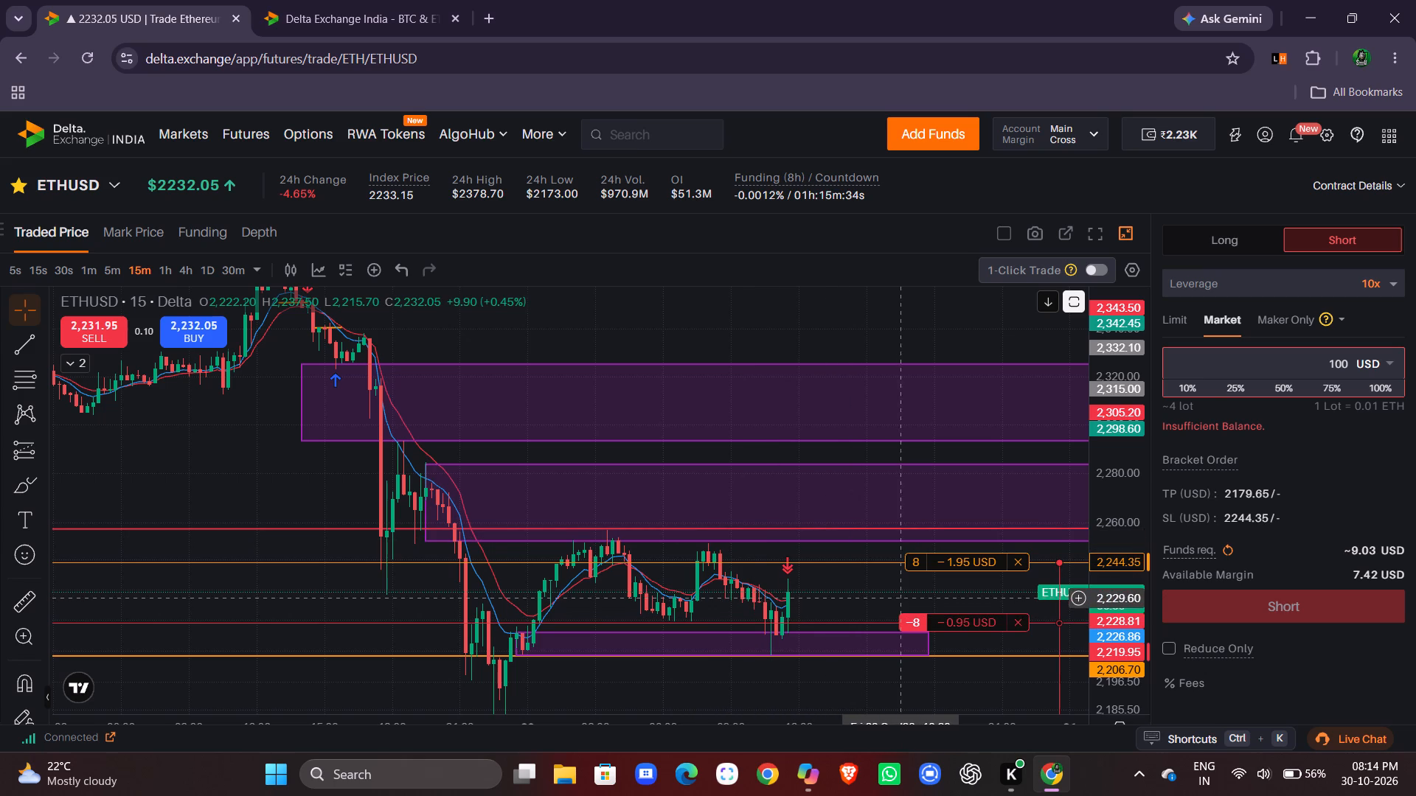
Examine ETHUSD price action around the short's entry, stop loss and supply zones on the 15m and 5m charts.
{"action": "left_click_drag", "start_coordinate": [1113, 563], "coordinate": [1112, 542]}
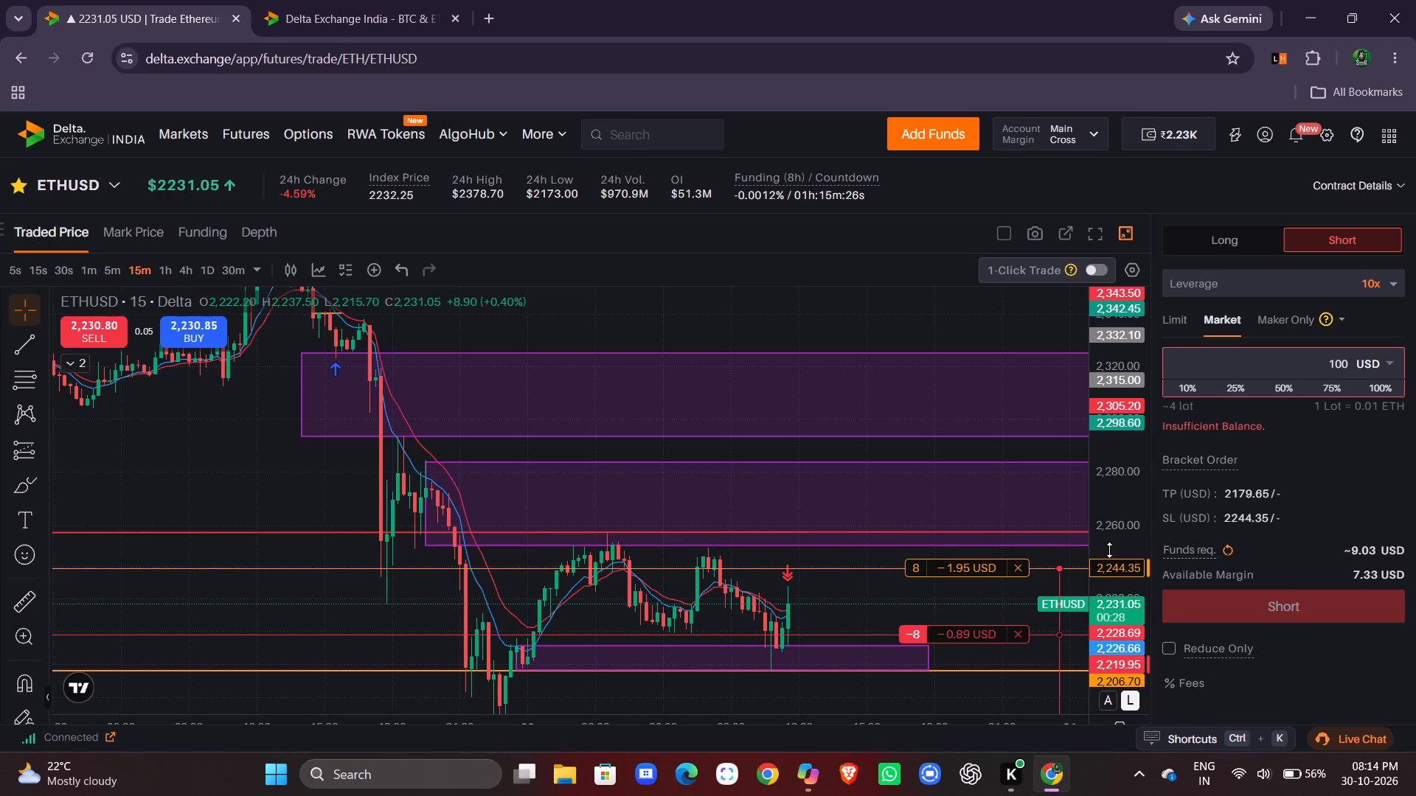
{"action": "left_click_drag", "start_coordinate": [1125, 457], "coordinate": [1124, 483]}
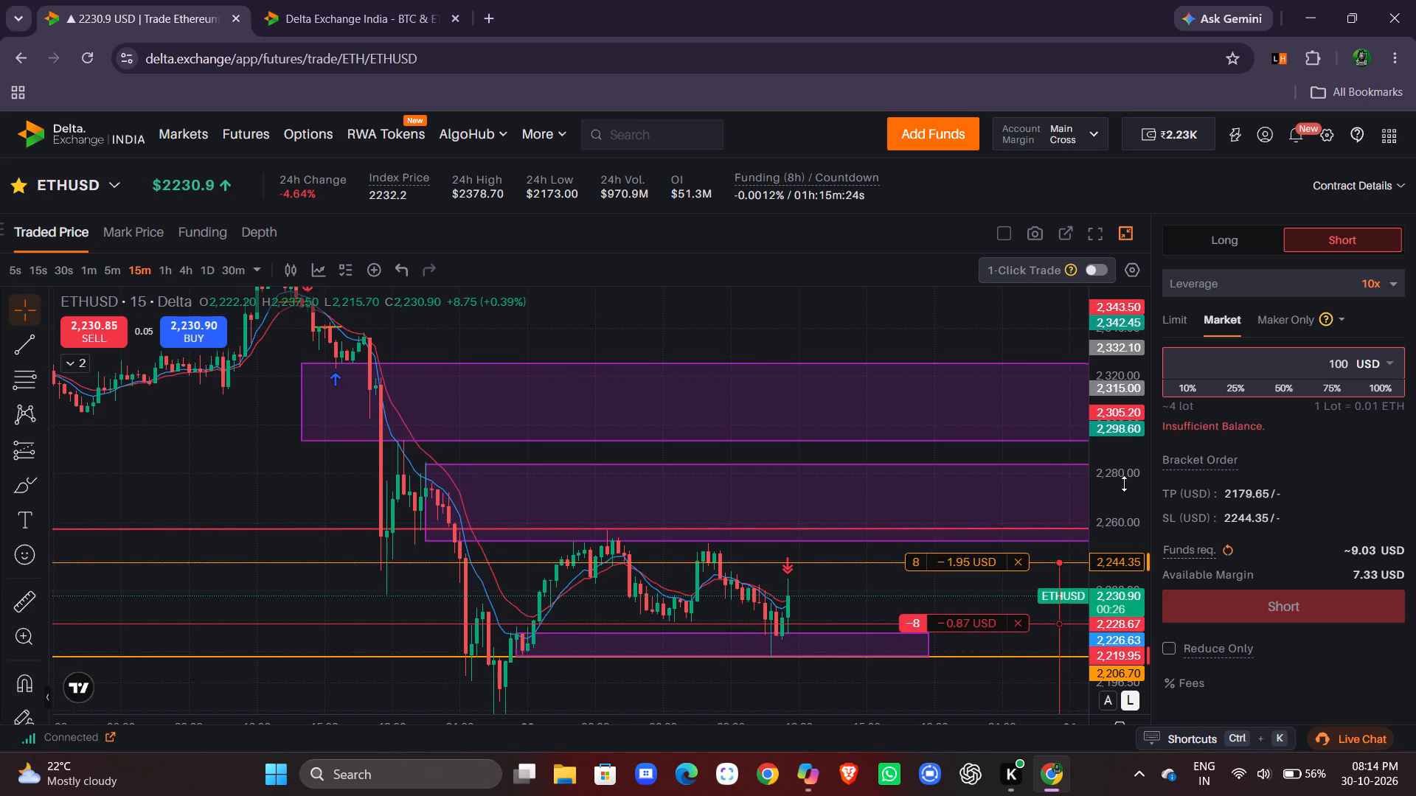
{"action": "left_click_drag", "start_coordinate": [1124, 483], "coordinate": [1123, 542]}
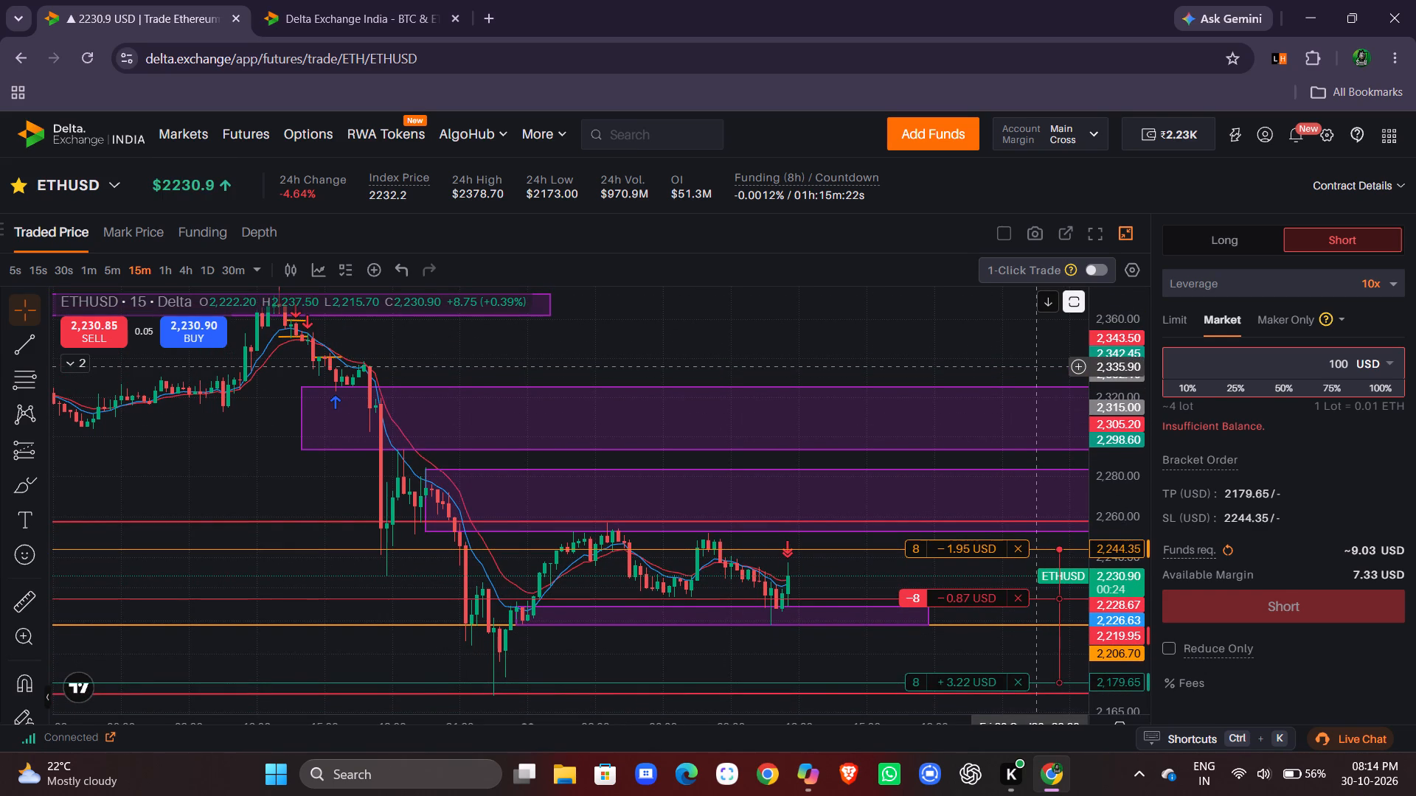
{"action": "left_click_drag", "start_coordinate": [1038, 366], "coordinate": [990, 335]}
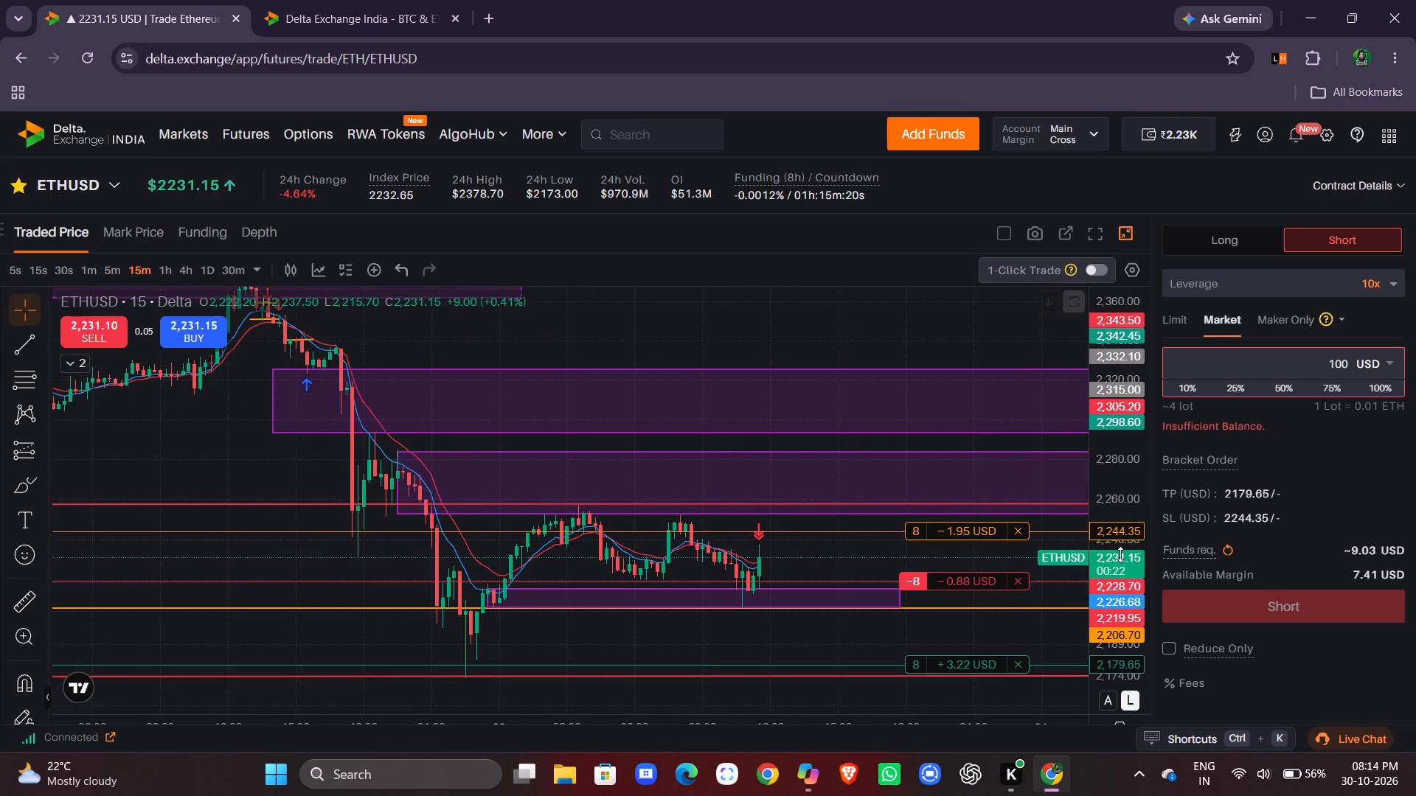
{"action": "left_click_drag", "start_coordinate": [1120, 554], "coordinate": [1117, 534]}
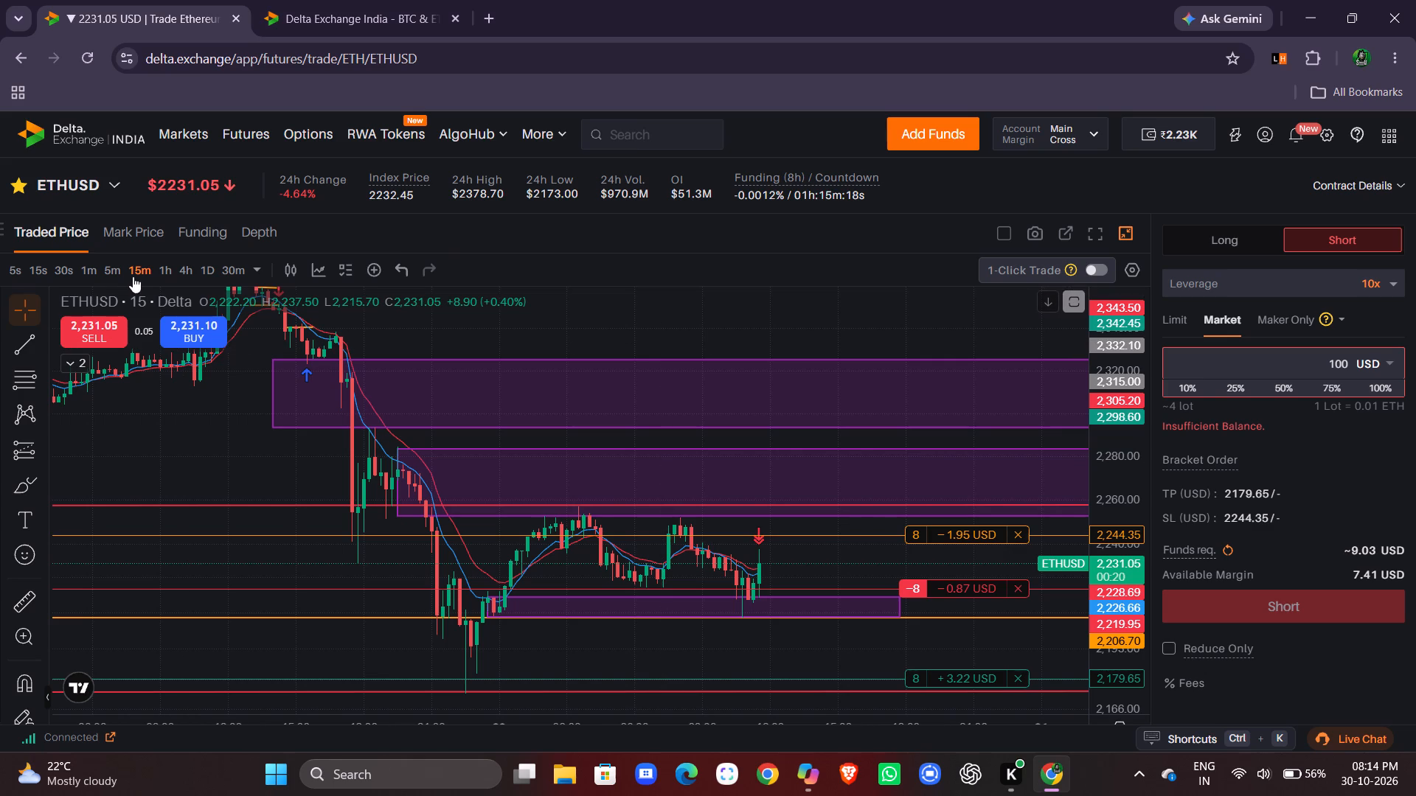
{"action": "left_click", "coordinate": [115, 275]}
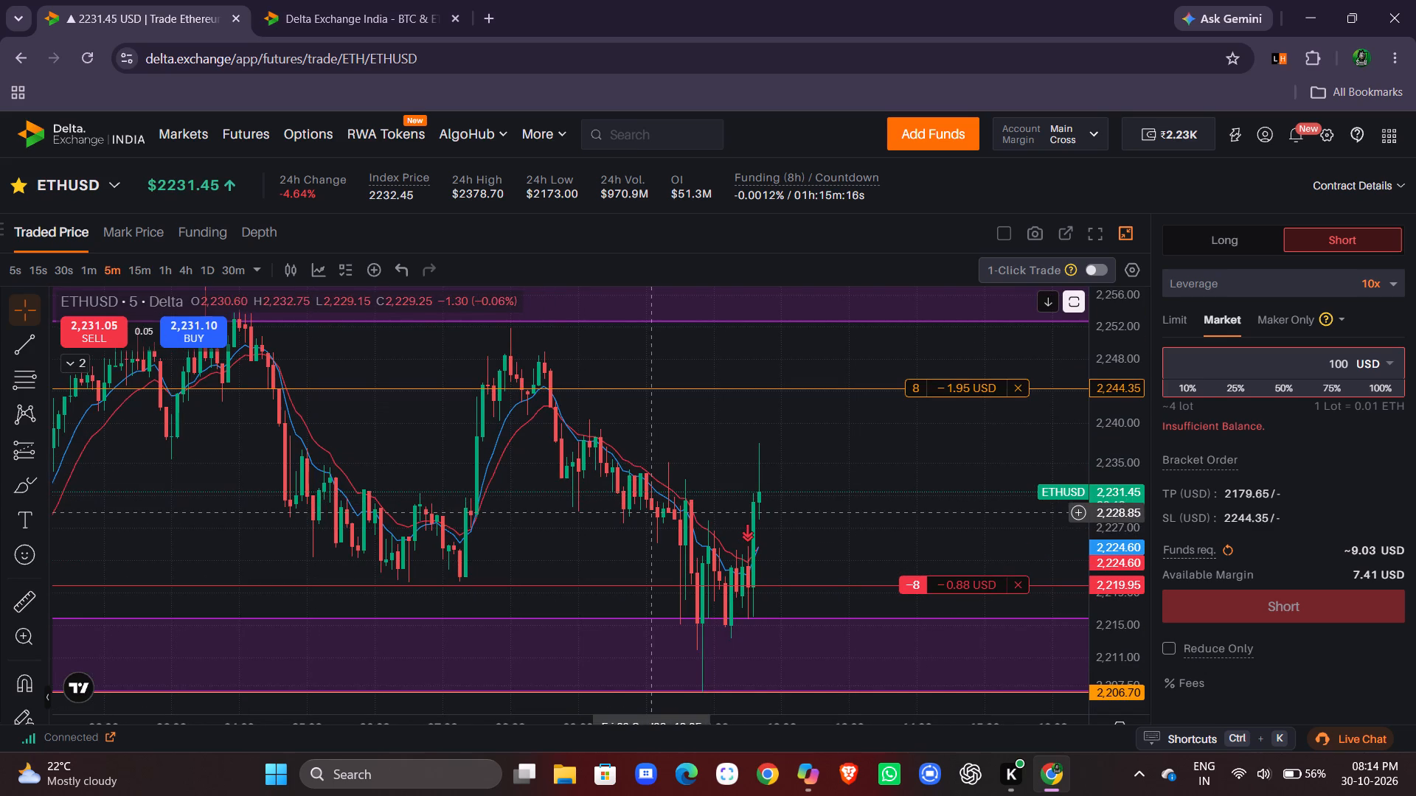
{"action": "left_click_drag", "start_coordinate": [1104, 388], "coordinate": [1116, 460]}
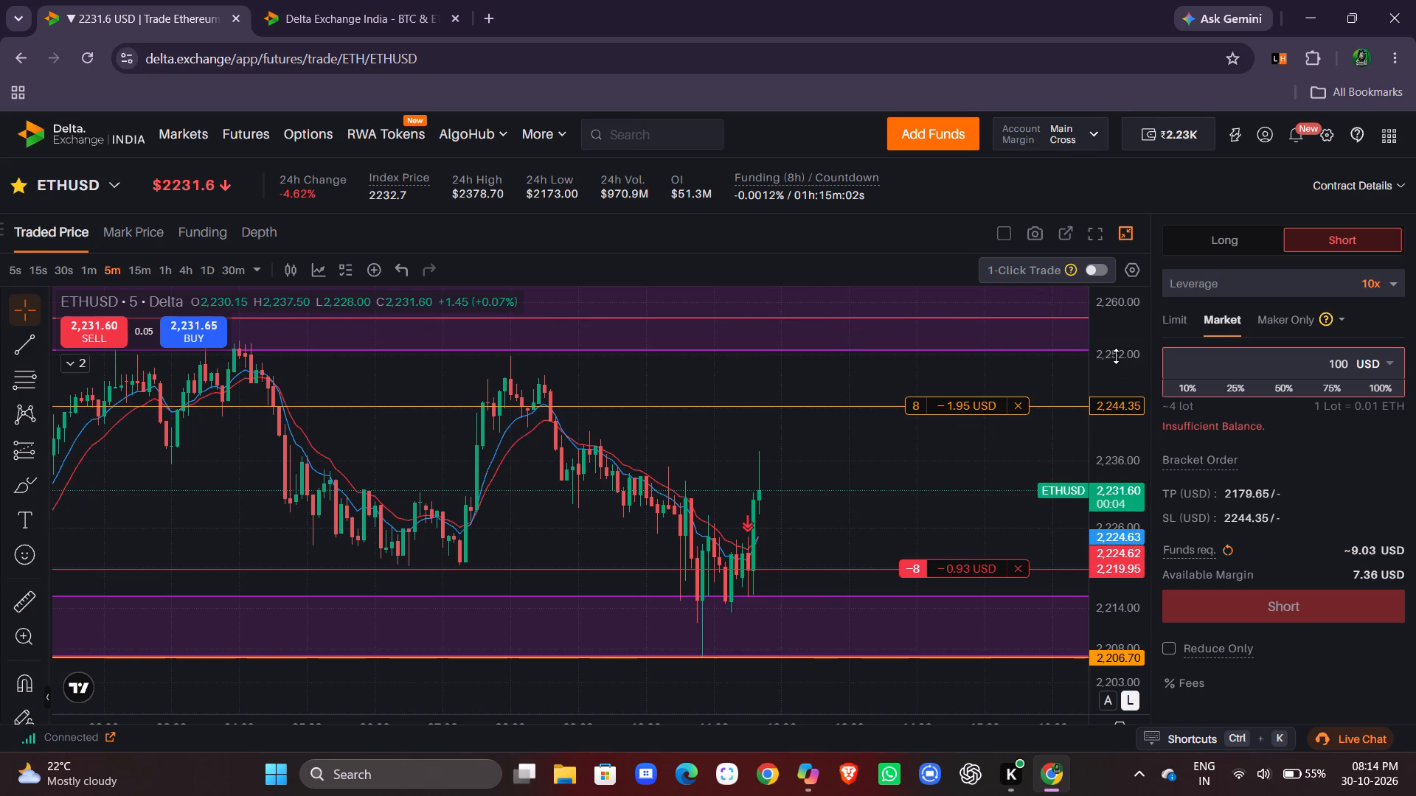
{"action": "left_click_drag", "start_coordinate": [1116, 356], "coordinate": [1120, 372]}
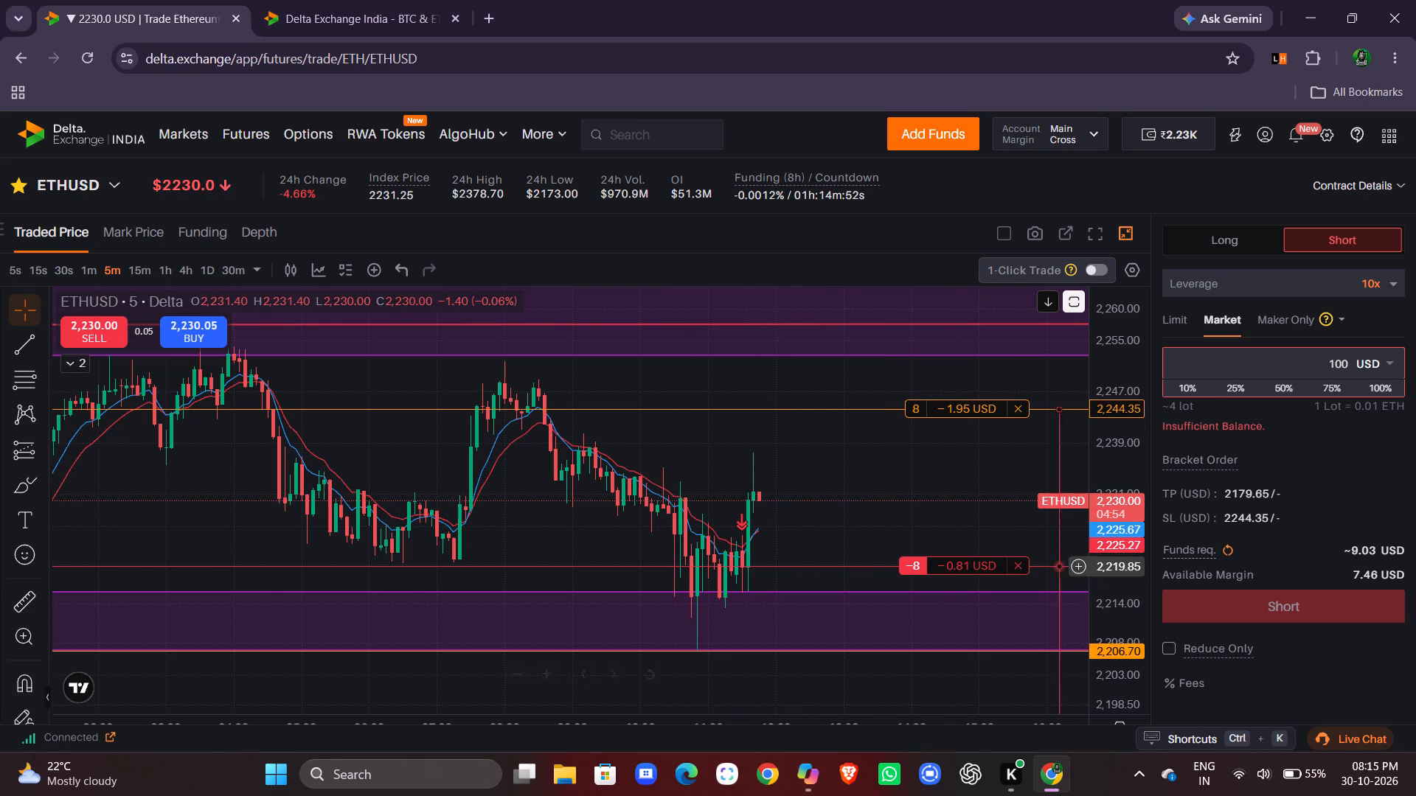
{"action": "left_click_drag", "start_coordinate": [1102, 349], "coordinate": [1100, 421]}
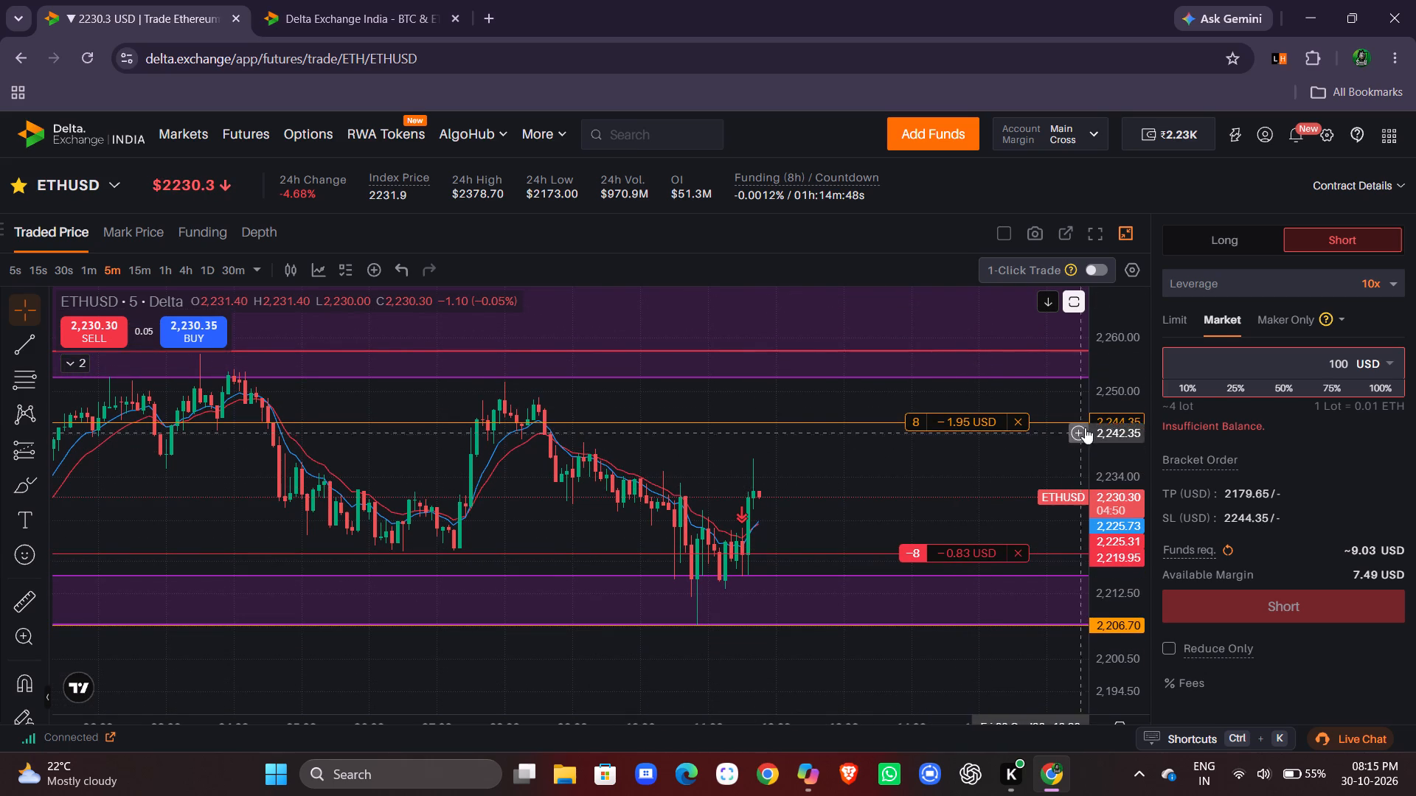
{"action": "left_click", "coordinate": [1111, 391]}
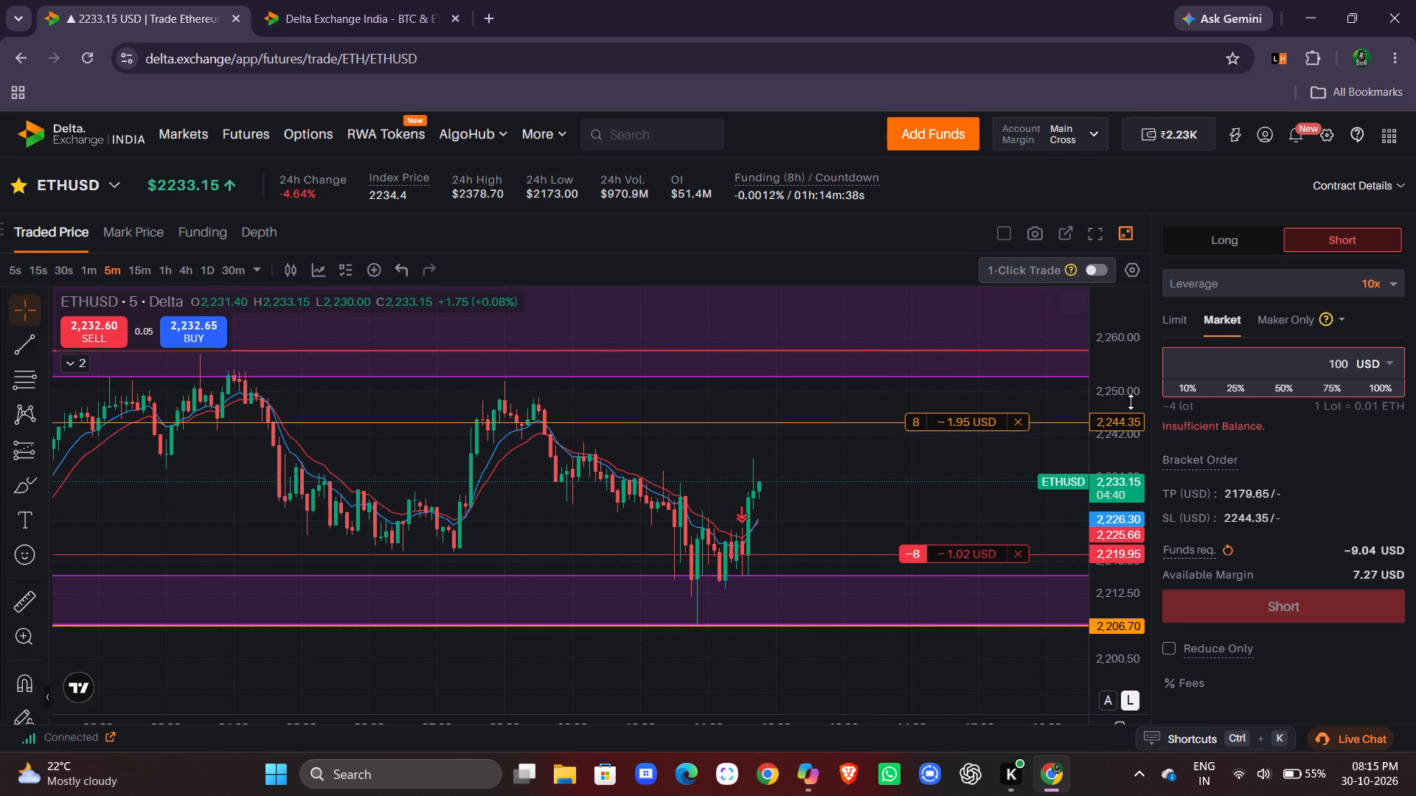
{"action": "left_click_drag", "start_coordinate": [1131, 402], "coordinate": [1125, 421]}
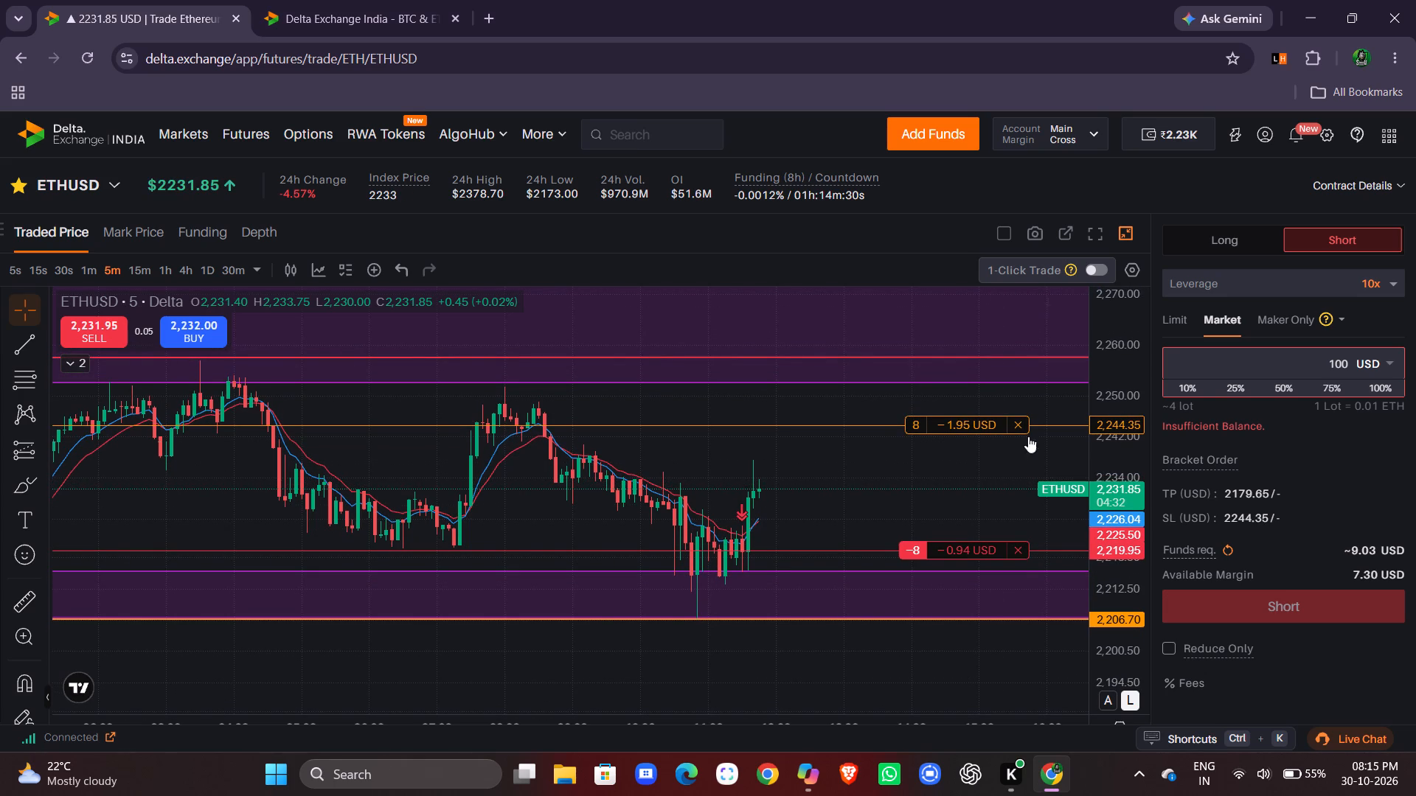
{"action": "left_click", "coordinate": [139, 269]}
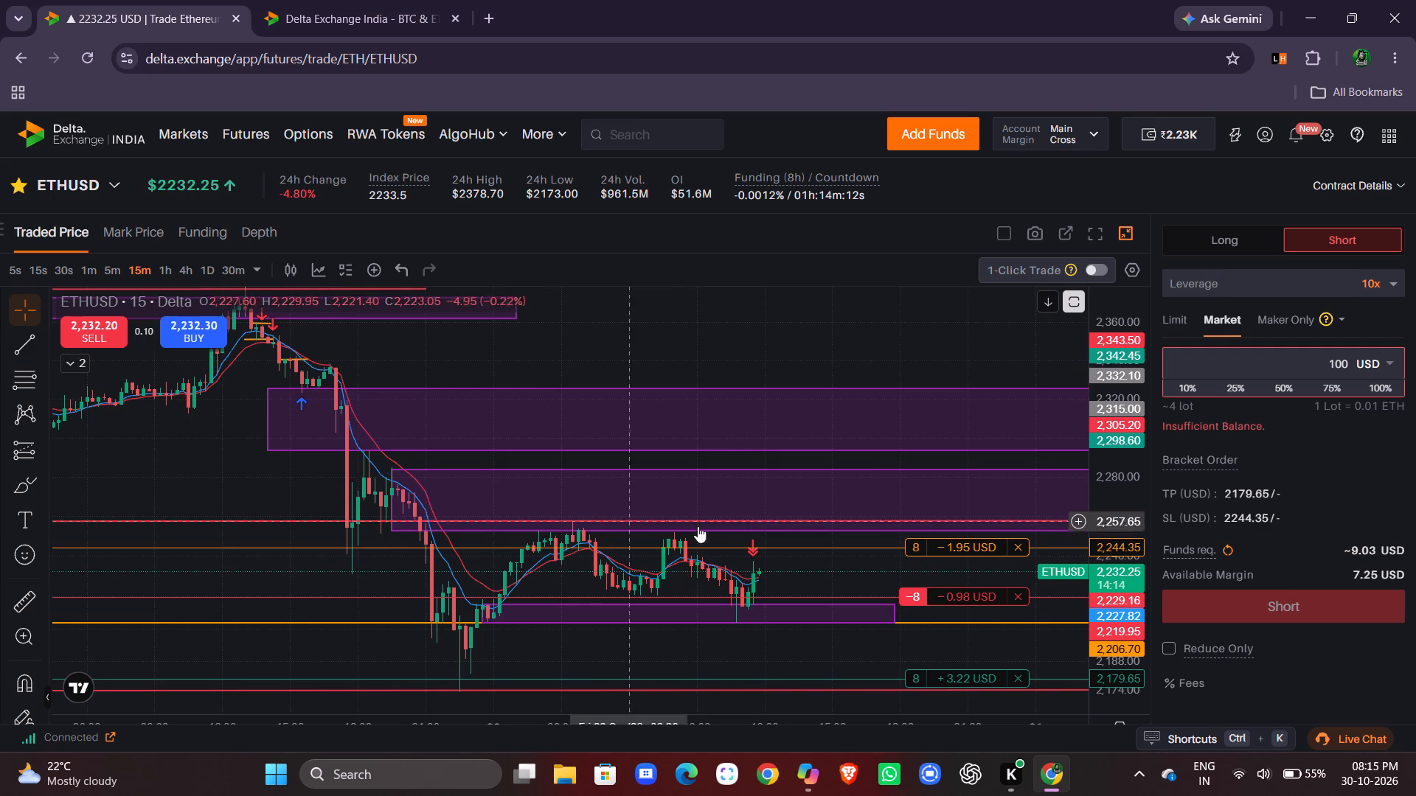
{"action": "left_click_drag", "start_coordinate": [1097, 537], "coordinate": [1104, 355]}
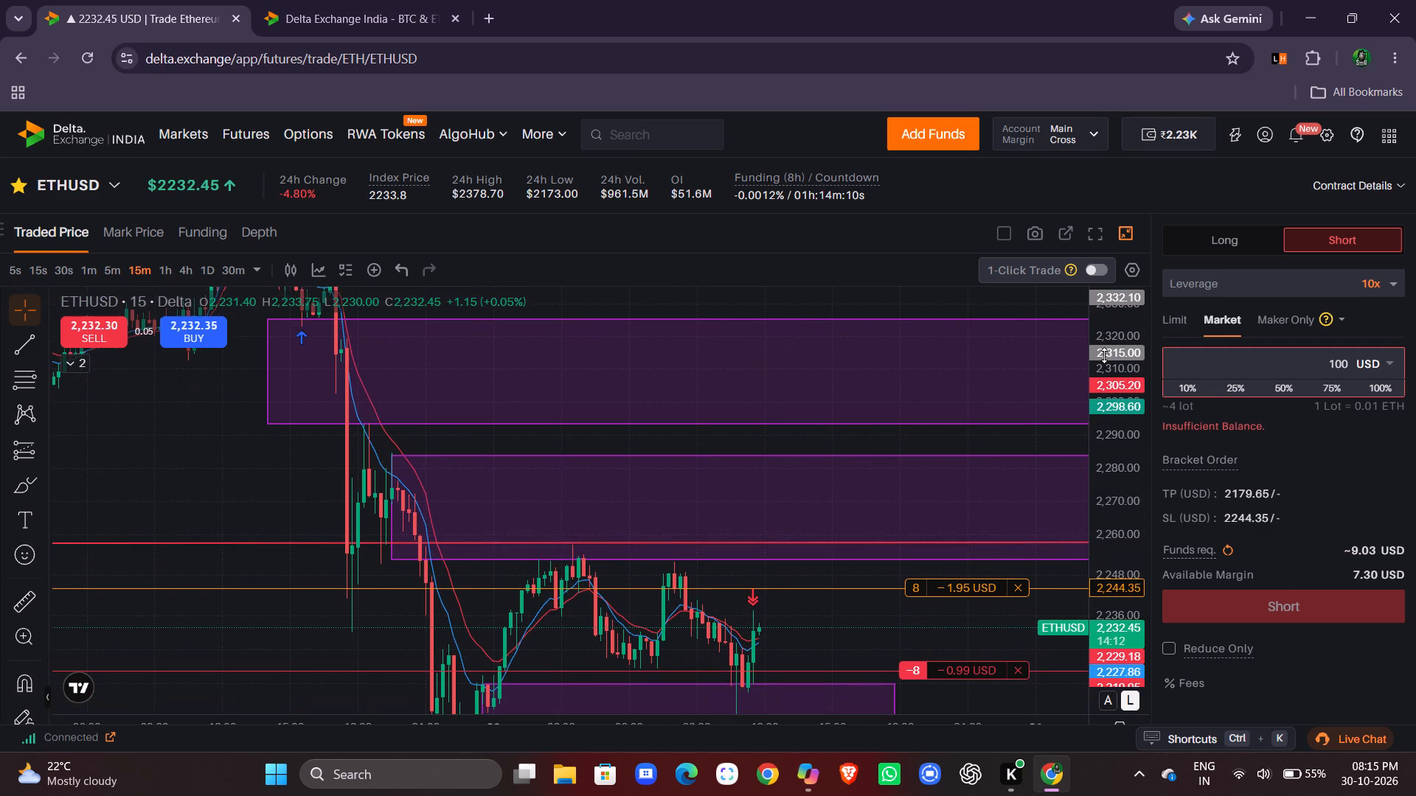
{"action": "left_click_drag", "start_coordinate": [1104, 355], "coordinate": [1103, 356]}
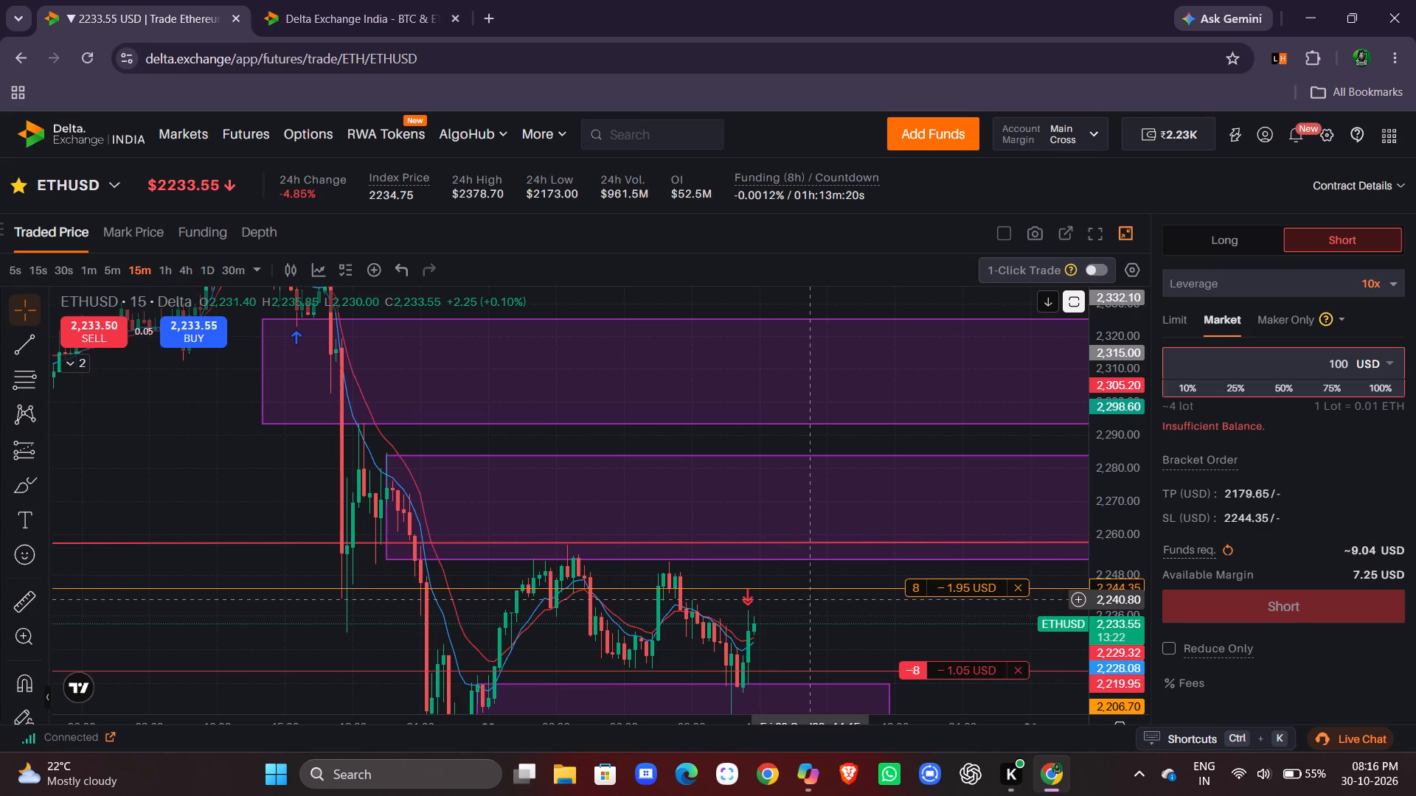
Switch to the separate full-width ETHUSD chart tab and compare price action on the 1h, 15m and 5m timeframes.
{"action": "left_click", "coordinate": [402, 13]}
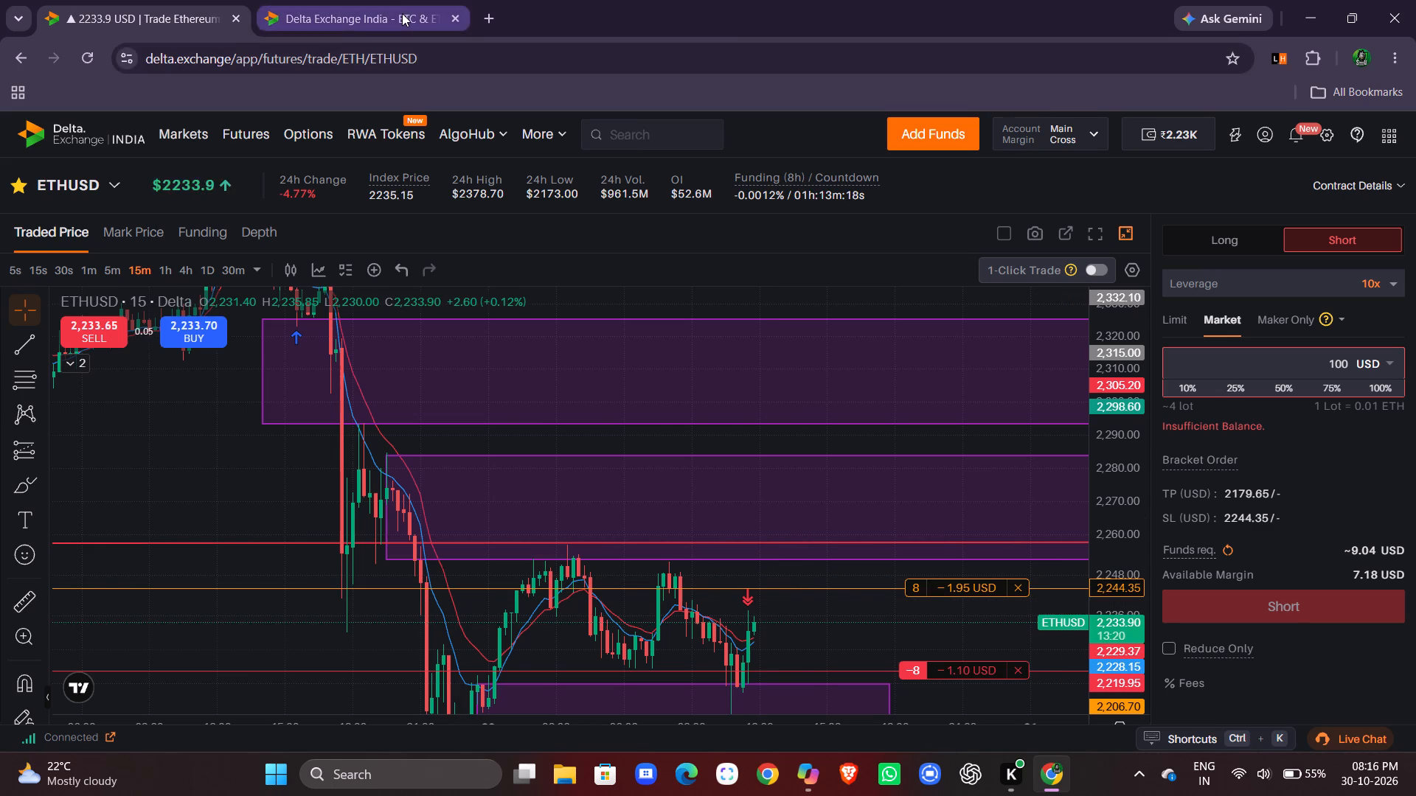
{"action": "scroll", "coordinate": [768, 478], "scroll_direction": "left", "scroll_amount": 5}
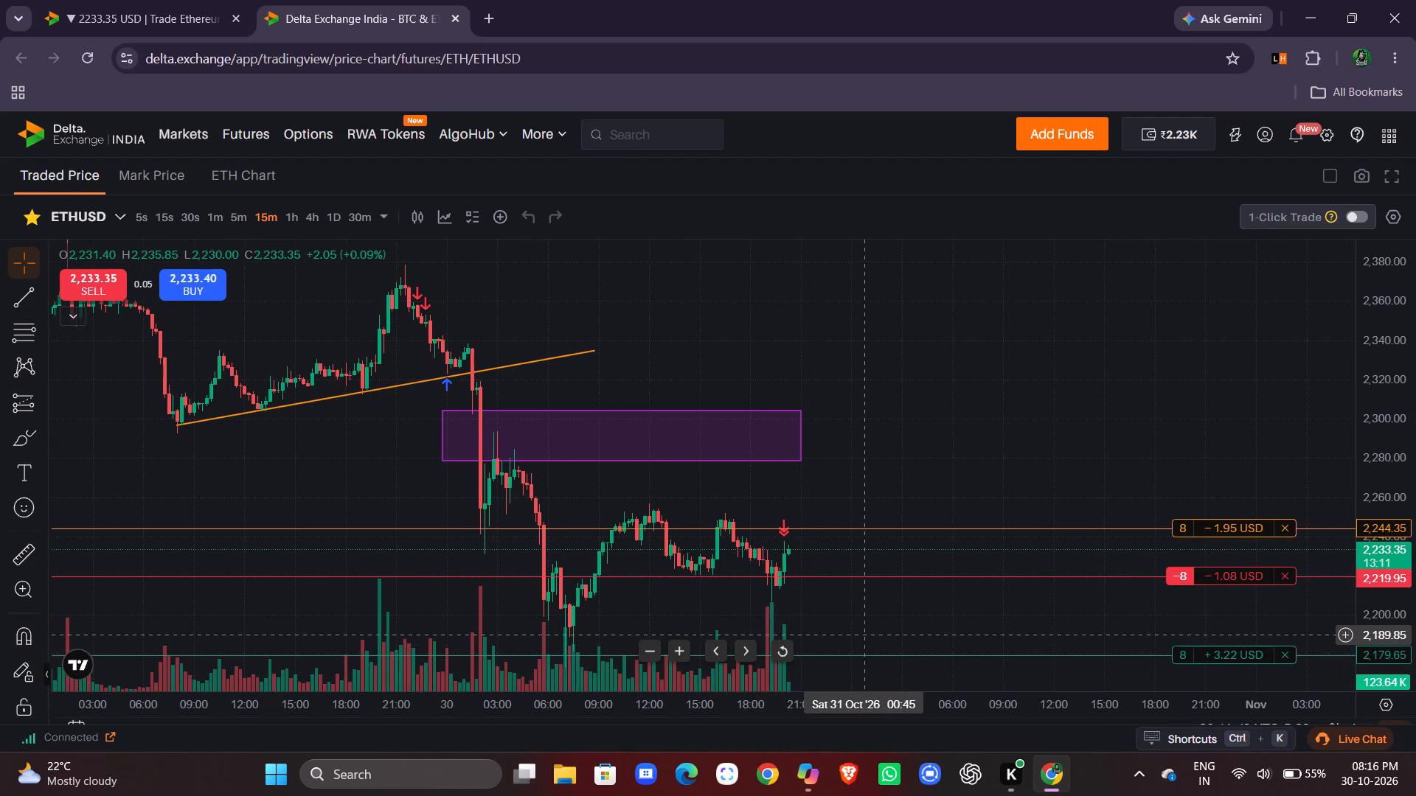
{"action": "scroll", "coordinate": [863, 635], "scroll_direction": "left", "scroll_amount": 2}
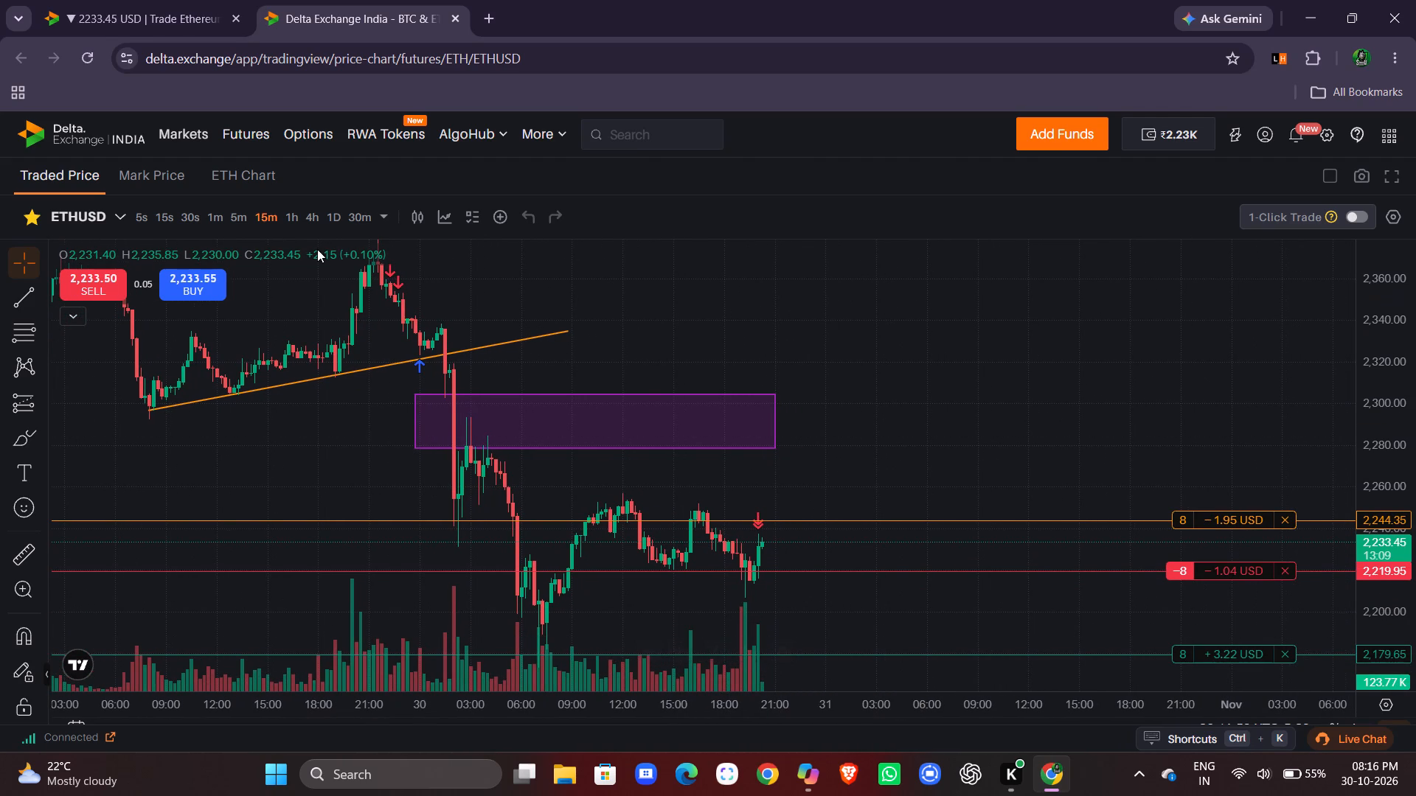
{"action": "left_click", "coordinate": [296, 213]}
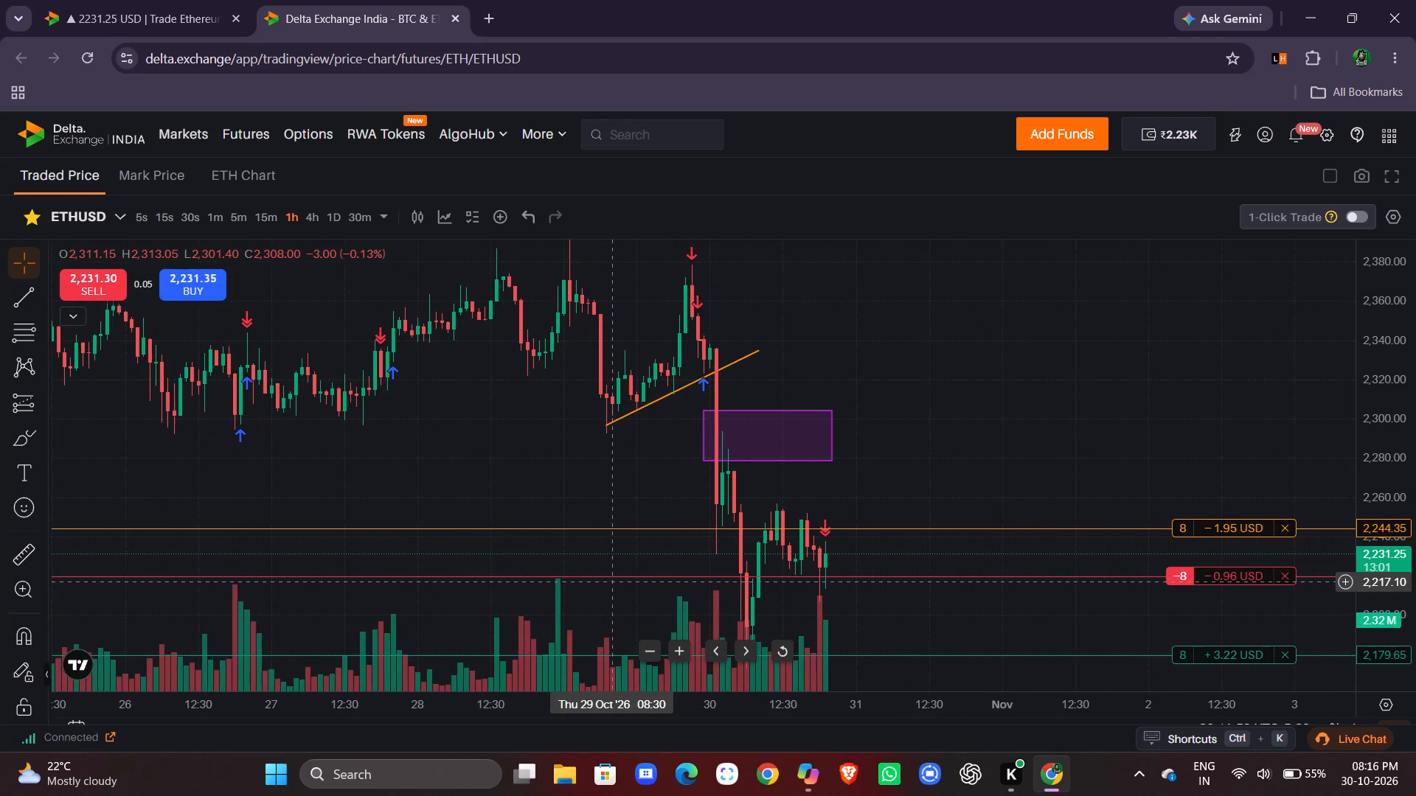
{"action": "left_click_drag", "start_coordinate": [684, 481], "coordinate": [544, 425]}
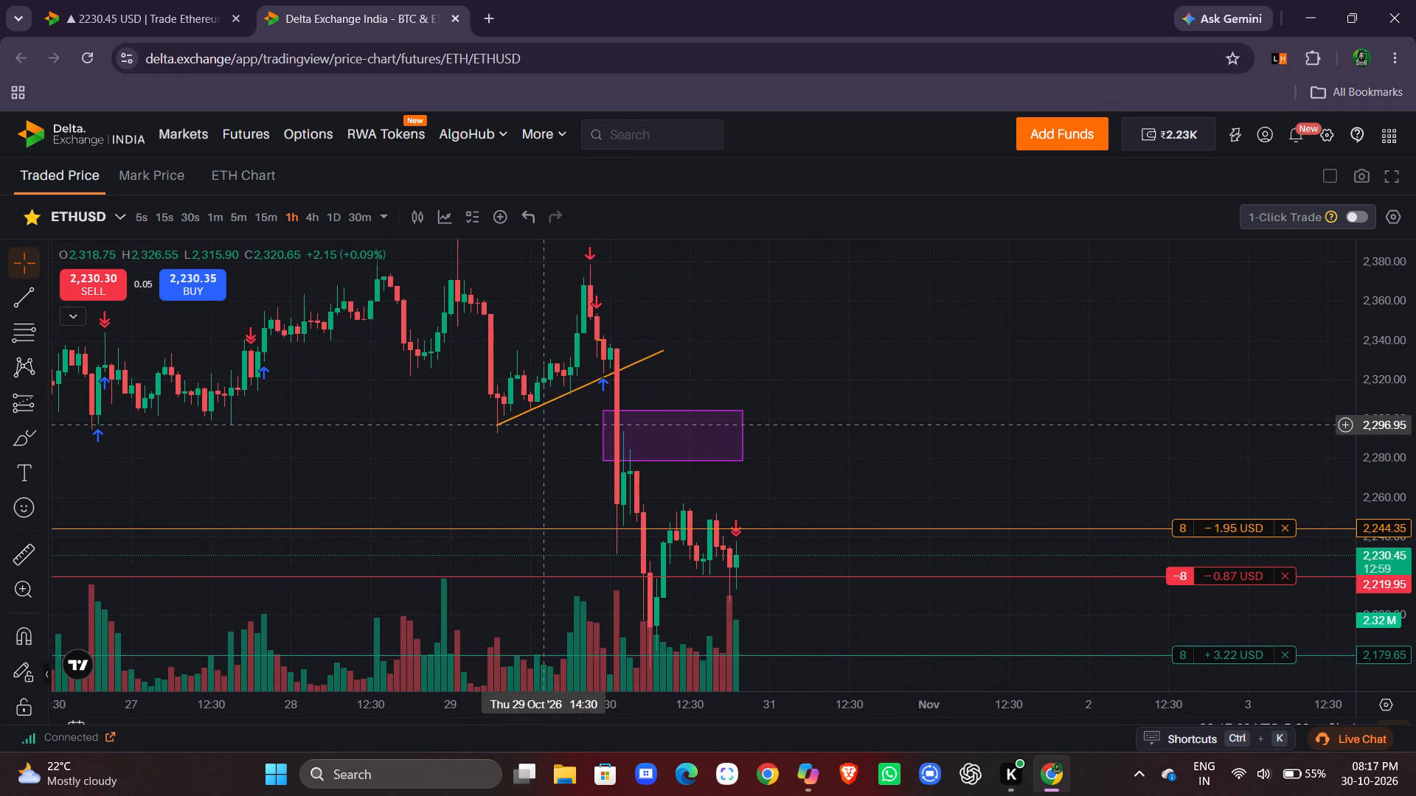
{"action": "left_click_drag", "start_coordinate": [544, 425], "coordinate": [543, 425]}
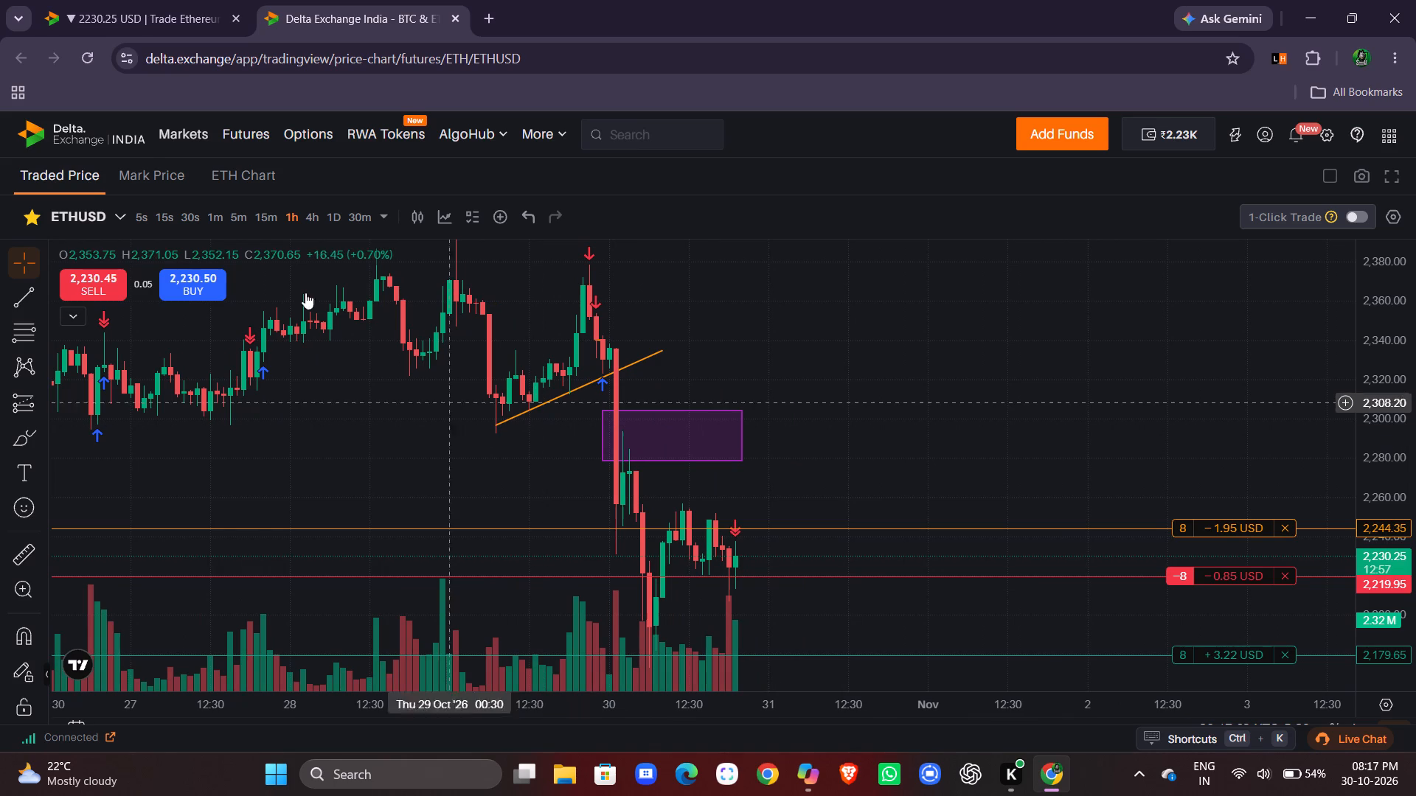
{"action": "left_click", "coordinate": [260, 218]}
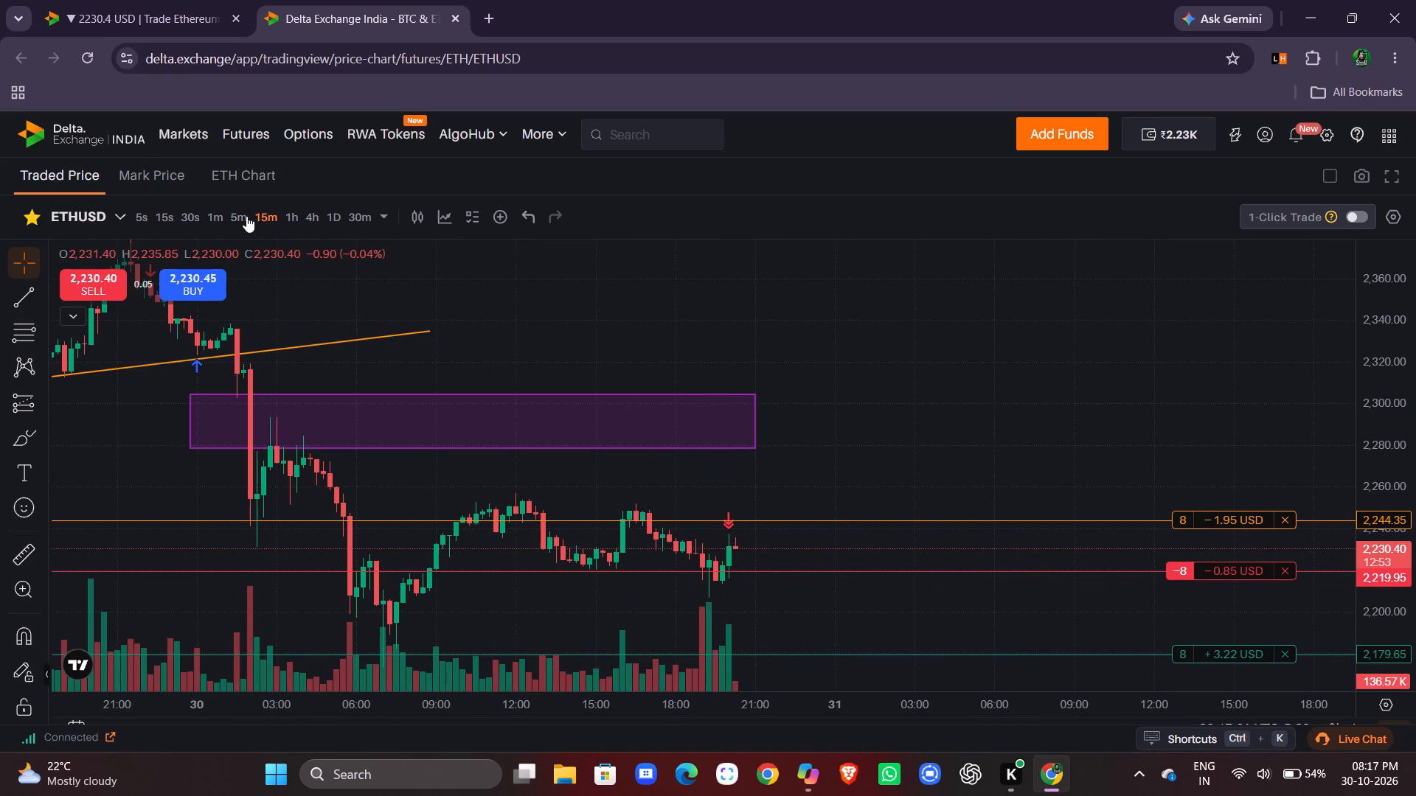
{"action": "left_click", "coordinate": [246, 216]}
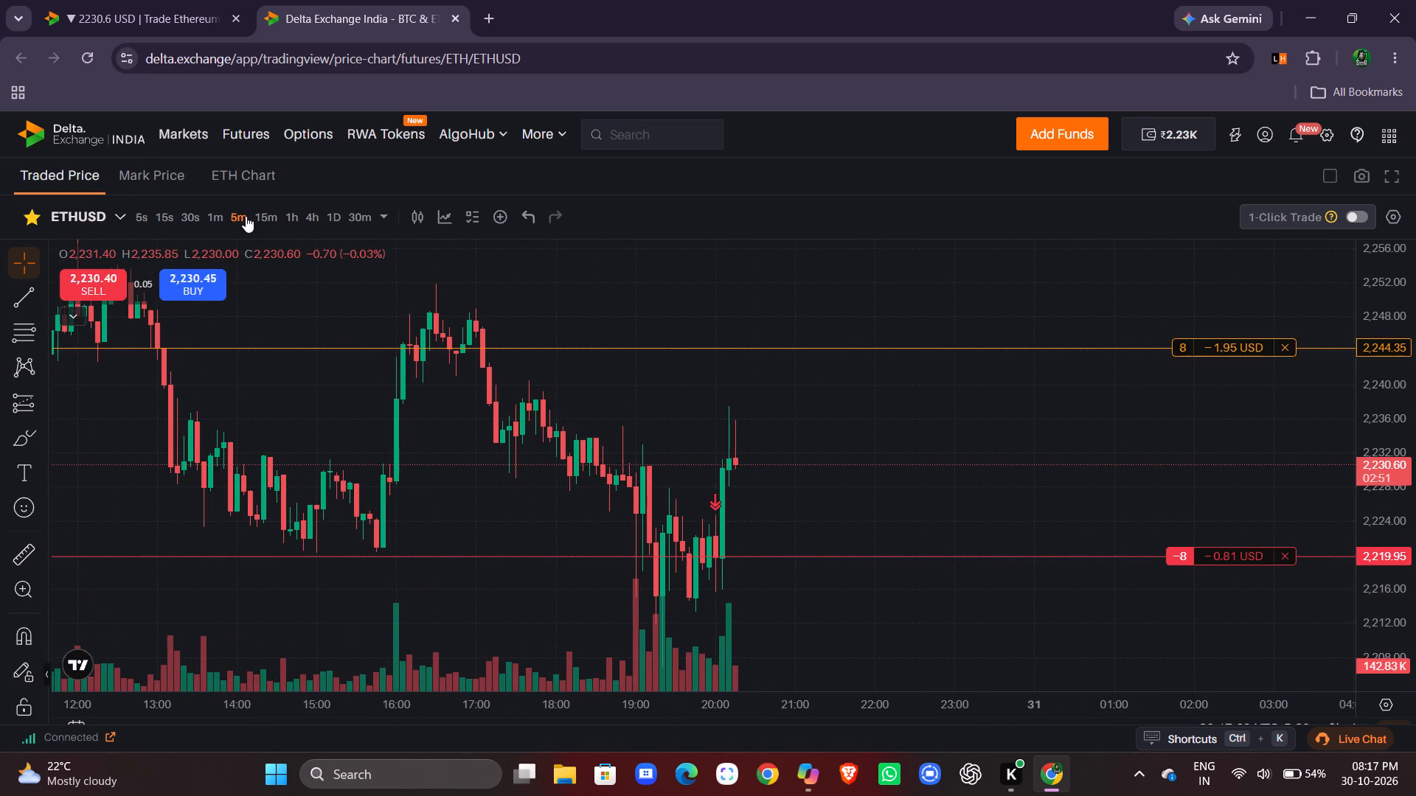
{"action": "left_click", "coordinate": [260, 217]}
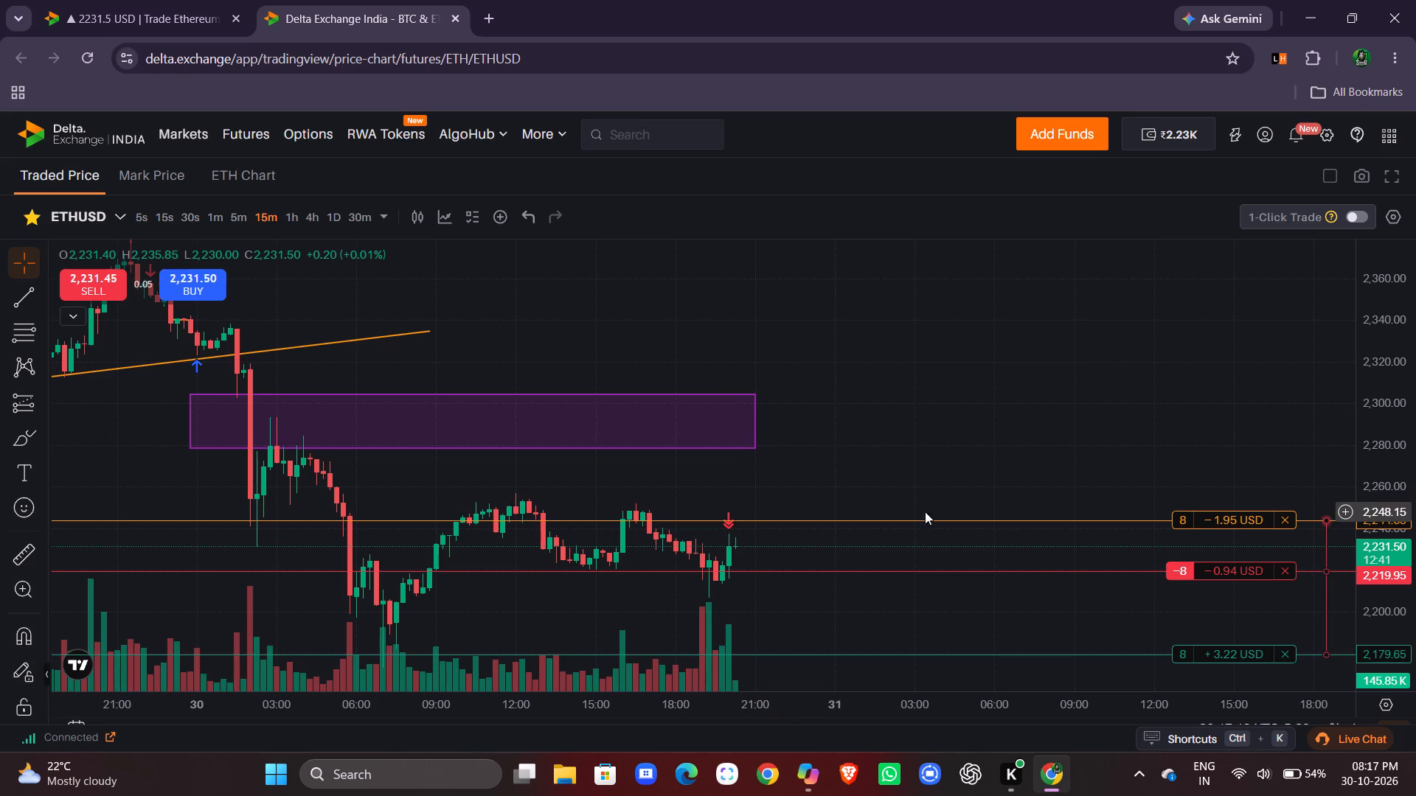
Move the ETHUSD short's stop loss up to 2,256.15 on the 15m chart.
{"action": "left_click", "coordinate": [1242, 513]}
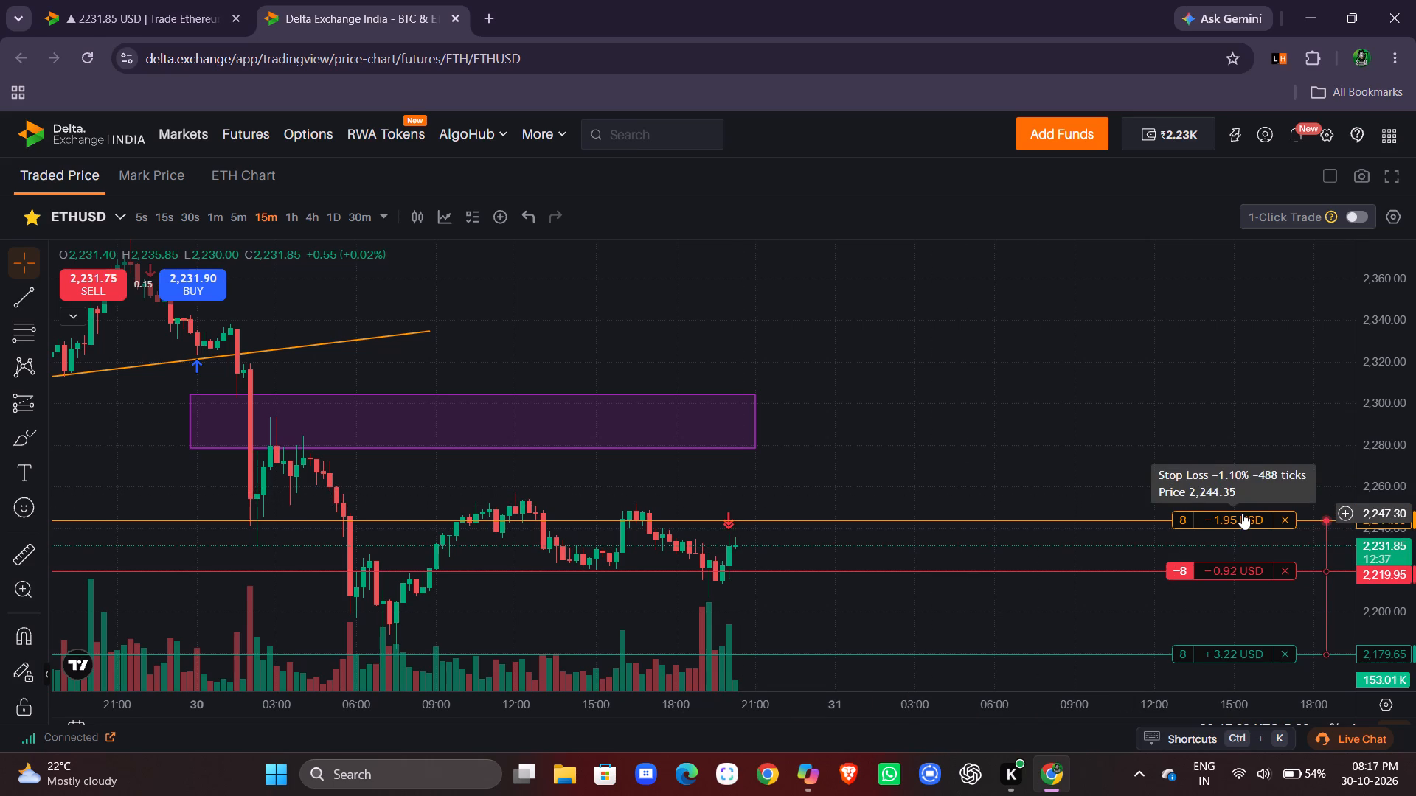
{"action": "left_click_drag", "start_coordinate": [1236, 514], "coordinate": [1247, 495]}
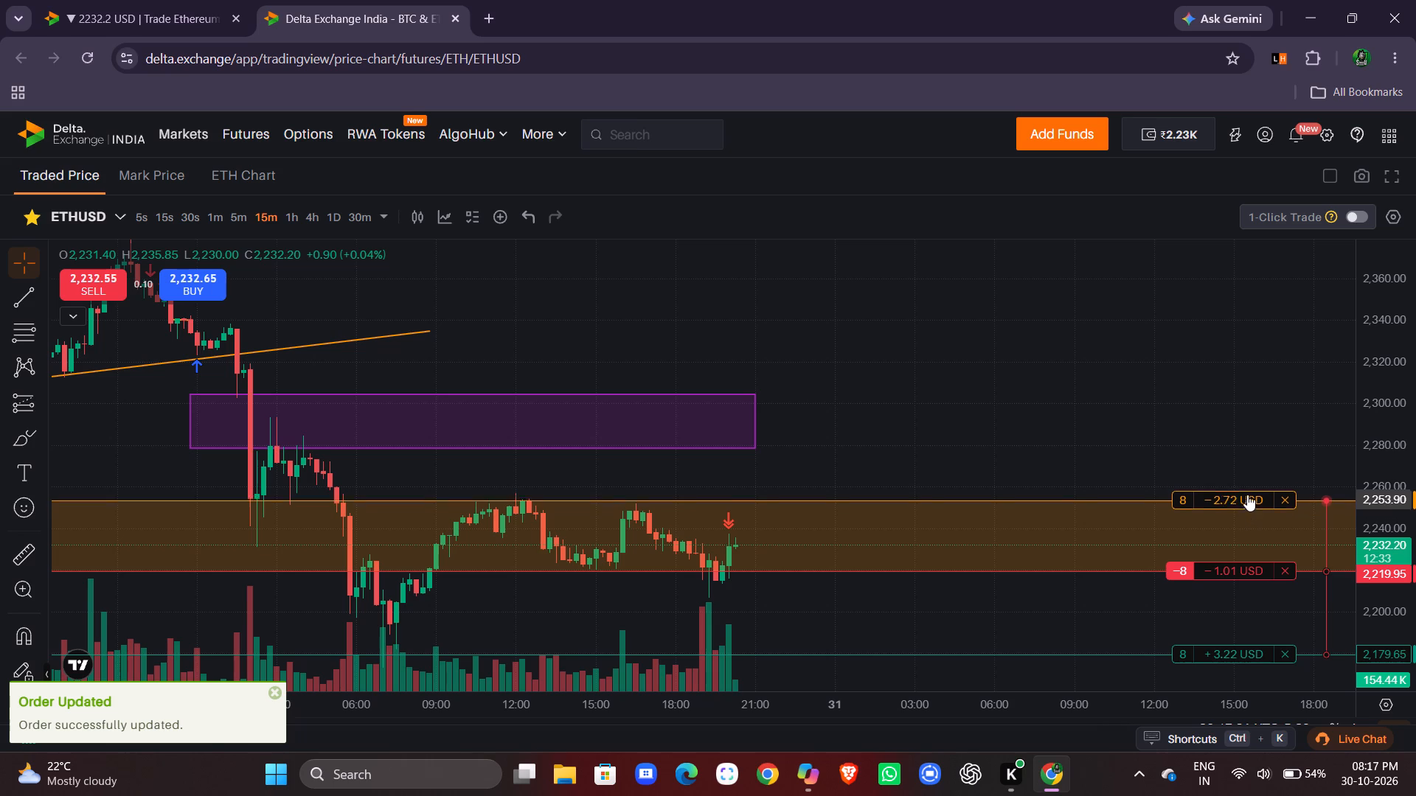
{"action": "left_click_drag", "start_coordinate": [1247, 495], "coordinate": [1248, 495]}
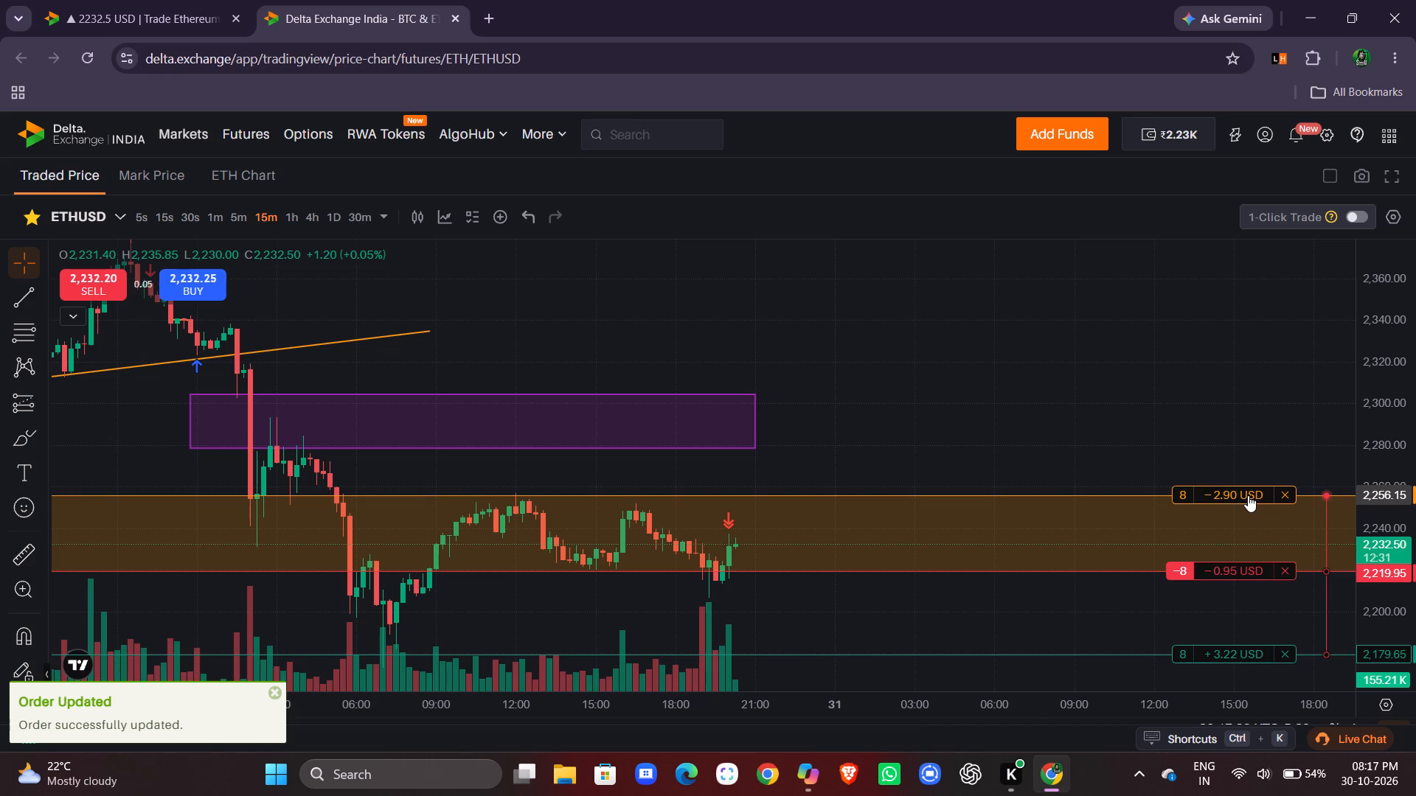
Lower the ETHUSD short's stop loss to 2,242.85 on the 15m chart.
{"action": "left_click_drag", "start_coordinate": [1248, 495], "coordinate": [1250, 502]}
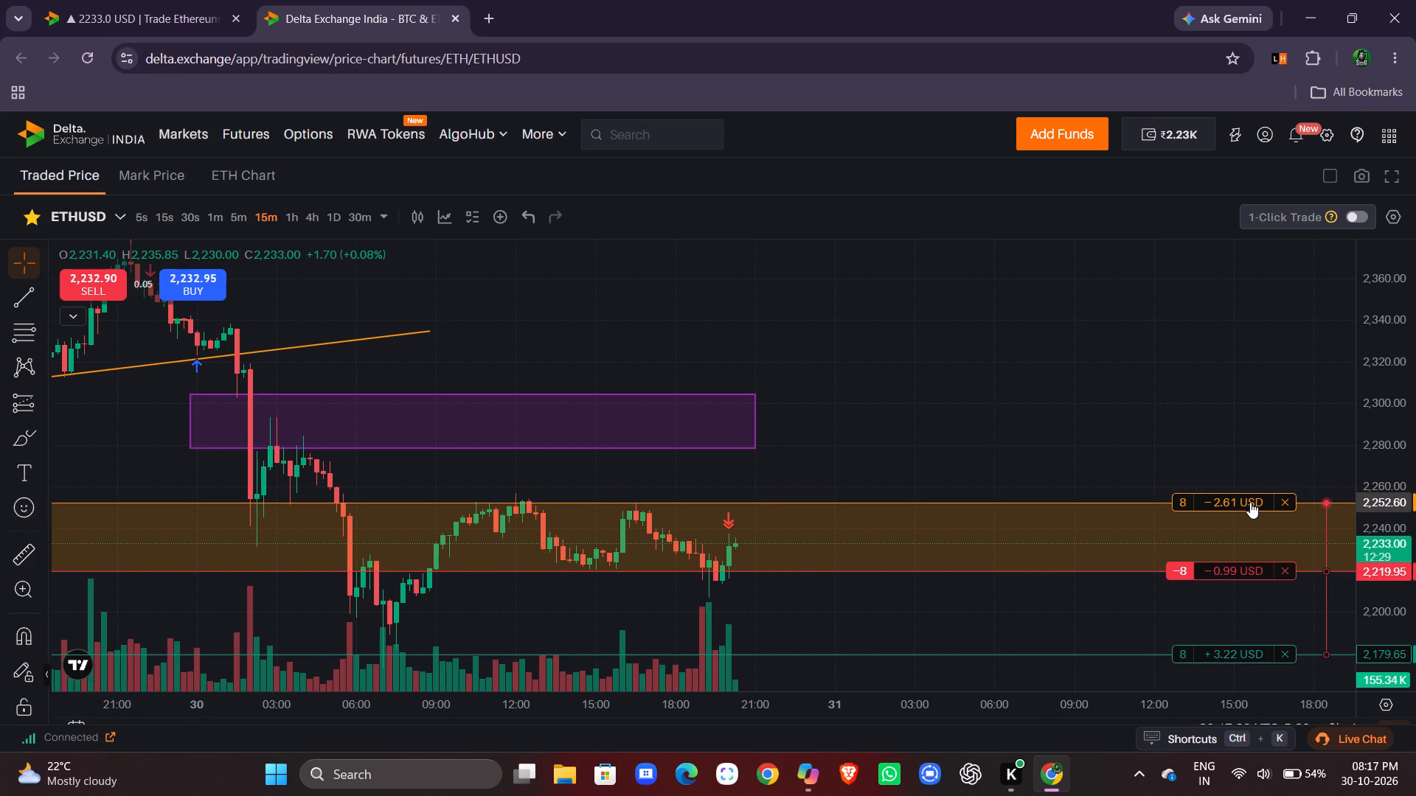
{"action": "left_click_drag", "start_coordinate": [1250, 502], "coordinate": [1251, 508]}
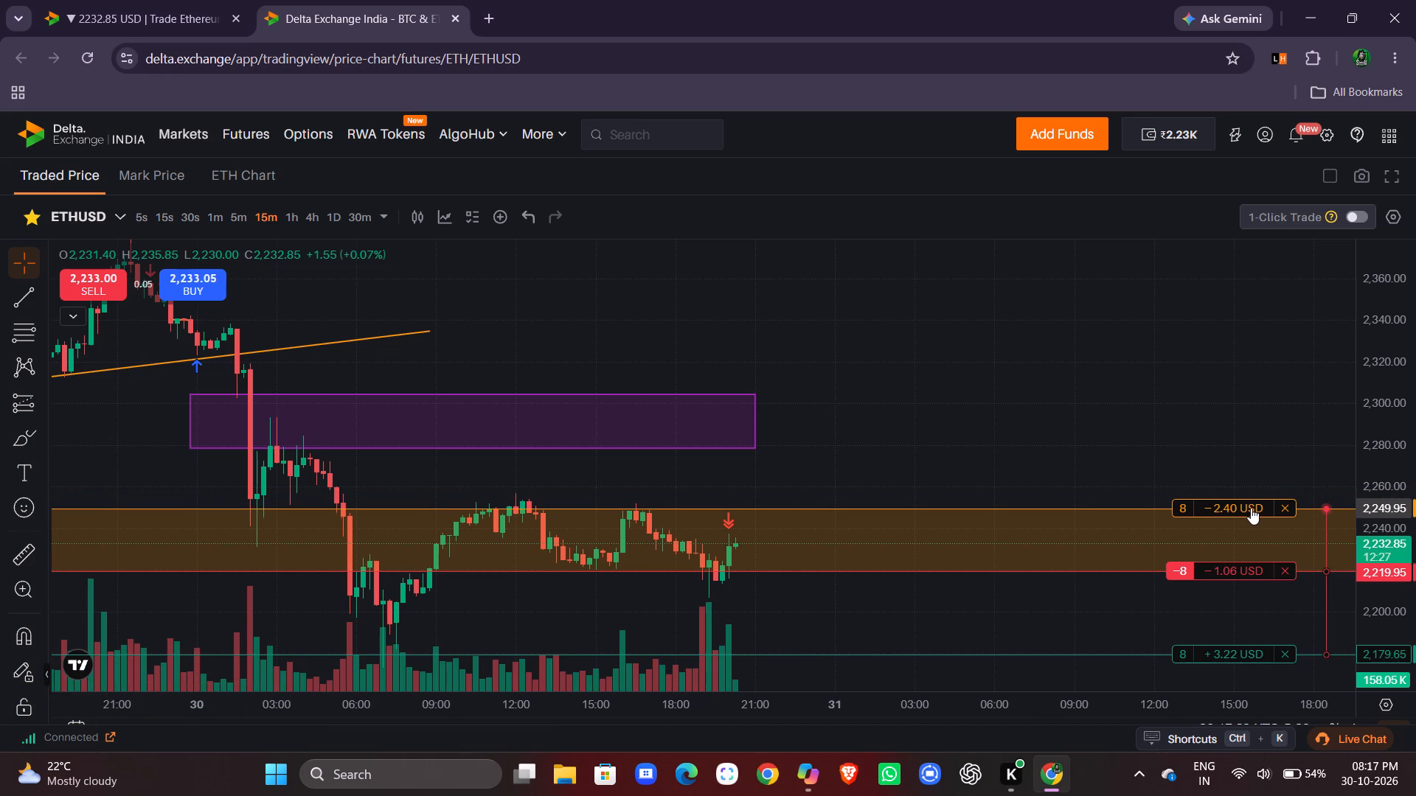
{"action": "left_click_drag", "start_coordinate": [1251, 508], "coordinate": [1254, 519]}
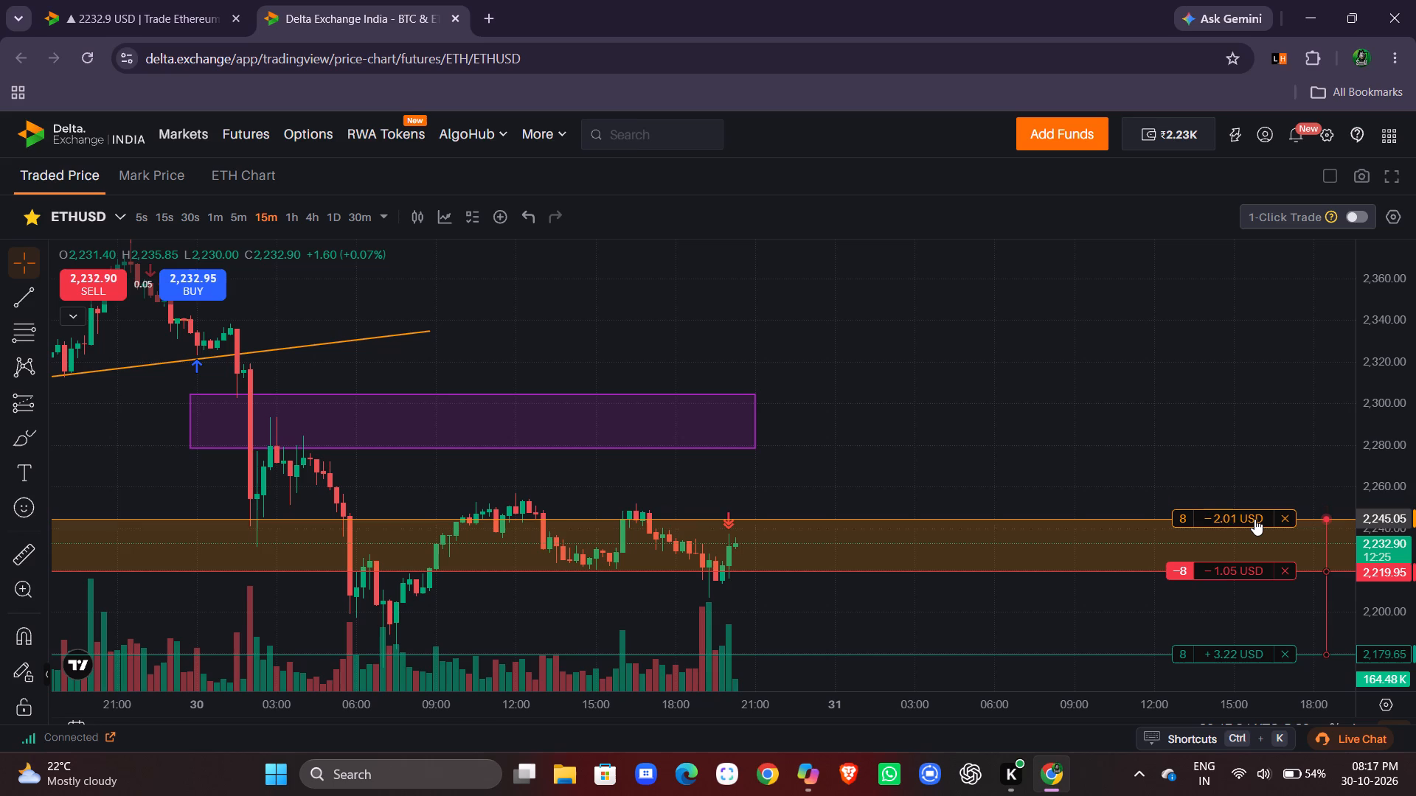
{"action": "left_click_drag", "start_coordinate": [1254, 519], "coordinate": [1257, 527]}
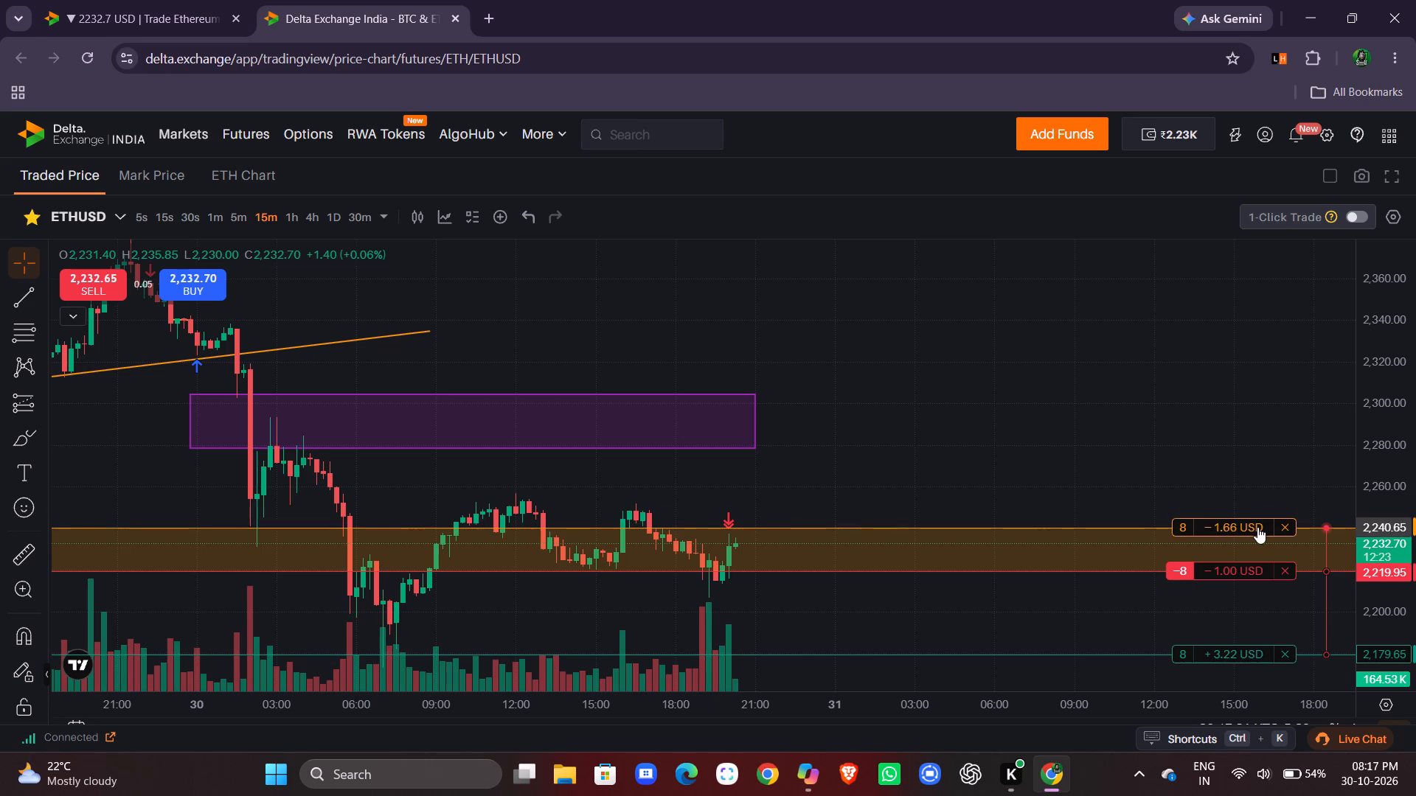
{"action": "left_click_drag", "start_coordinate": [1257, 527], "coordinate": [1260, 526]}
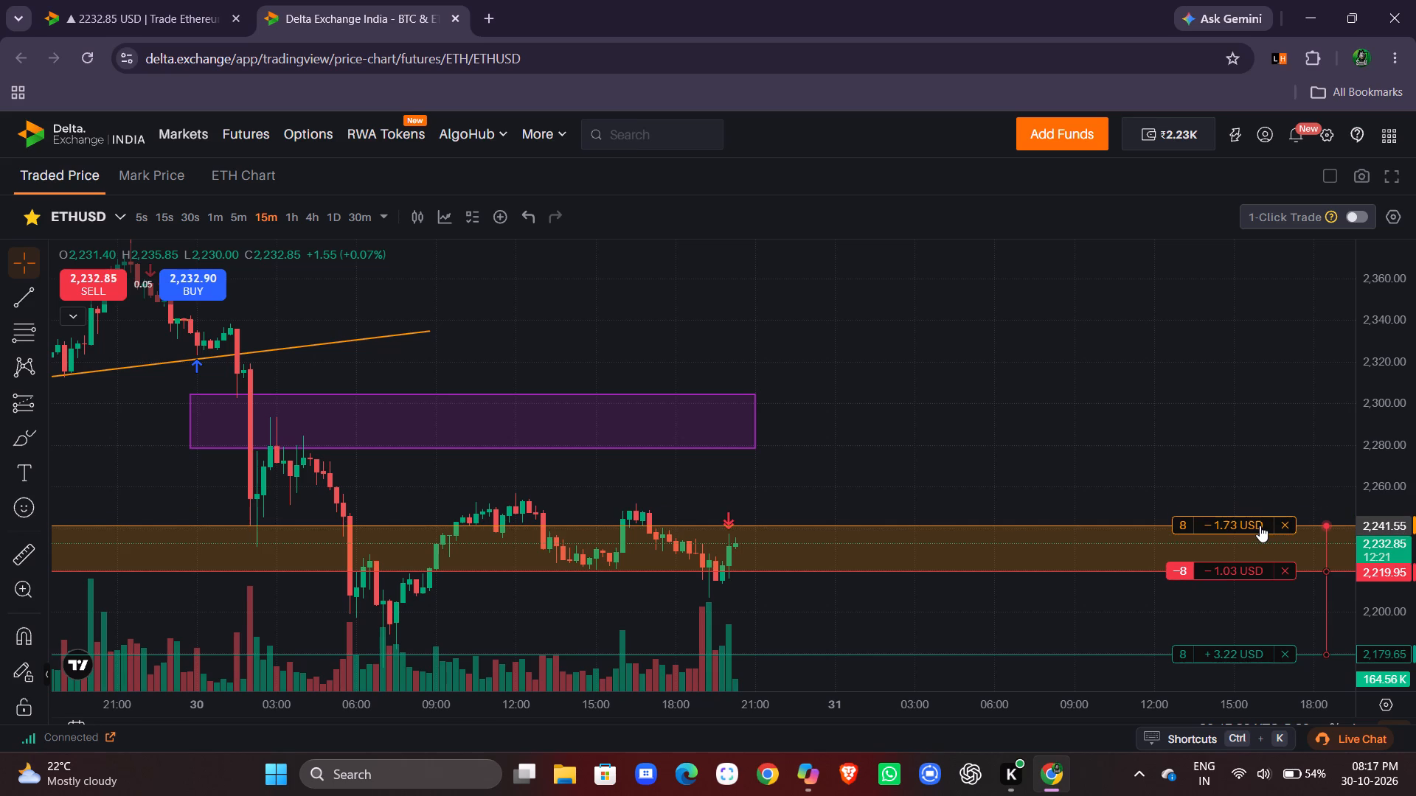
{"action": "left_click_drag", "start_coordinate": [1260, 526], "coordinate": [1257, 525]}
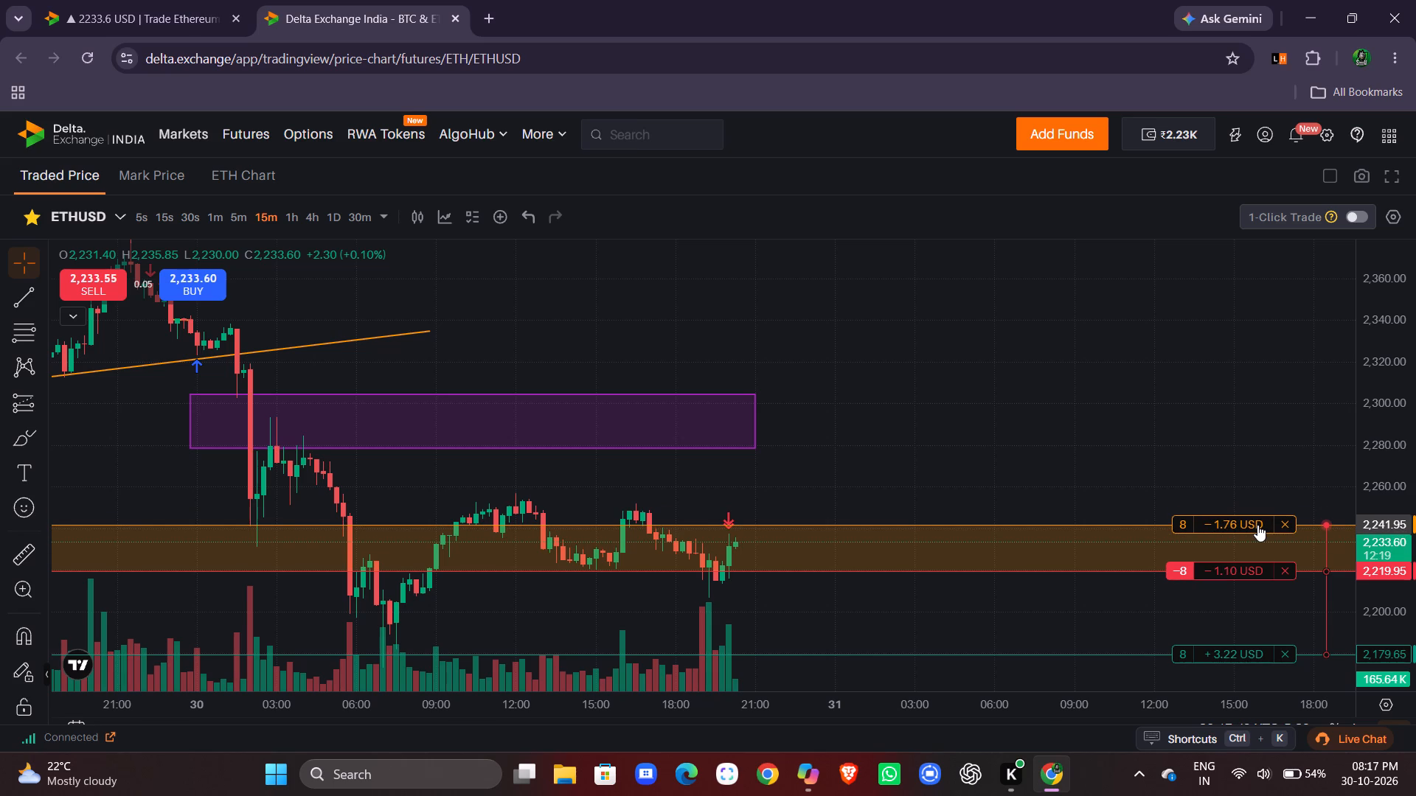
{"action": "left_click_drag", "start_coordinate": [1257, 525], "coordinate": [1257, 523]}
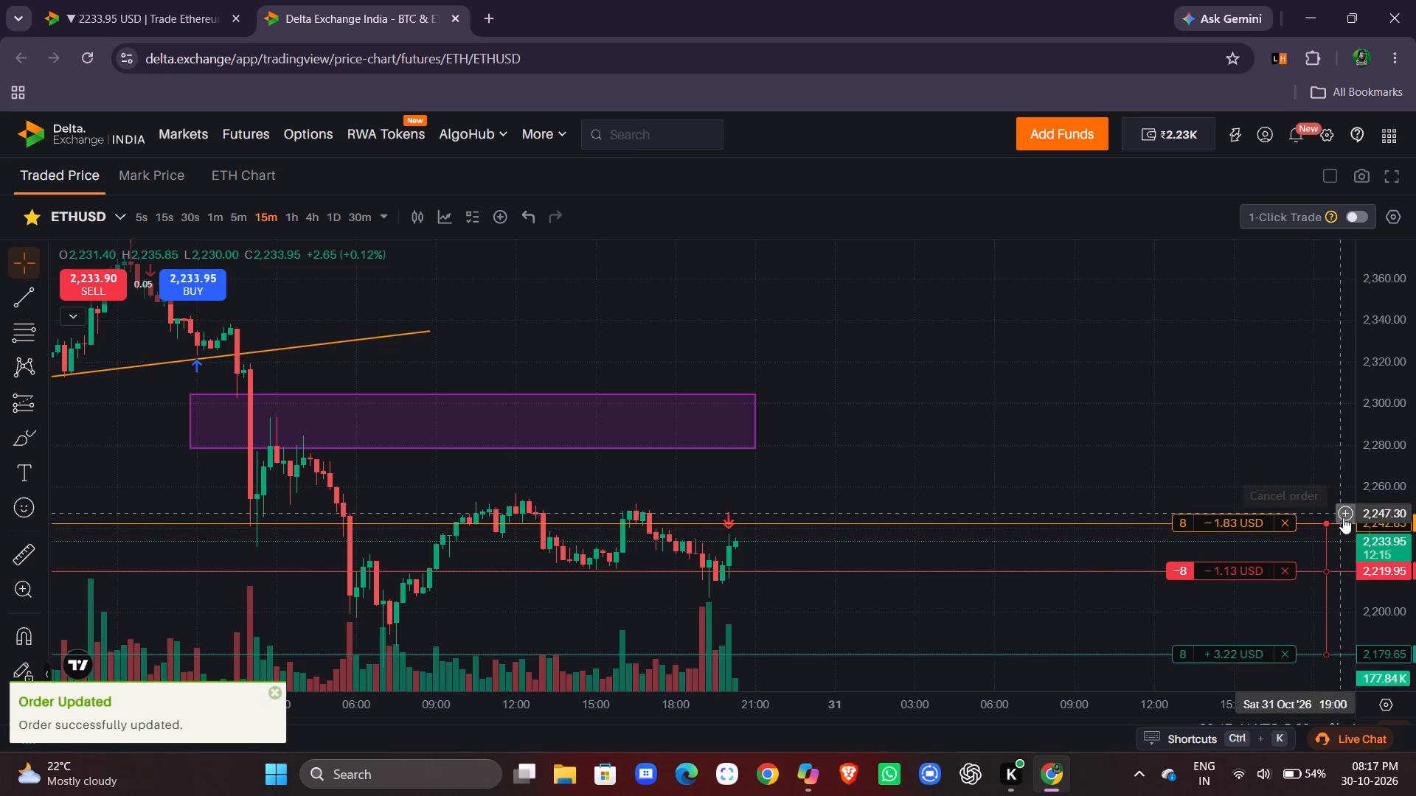
Examine ETHUSD price action around the short's entry and stop loss on the 15m chart and switch to the 5m timeframe.
{"action": "left_click_drag", "start_coordinate": [1381, 524], "coordinate": [1377, 494]}
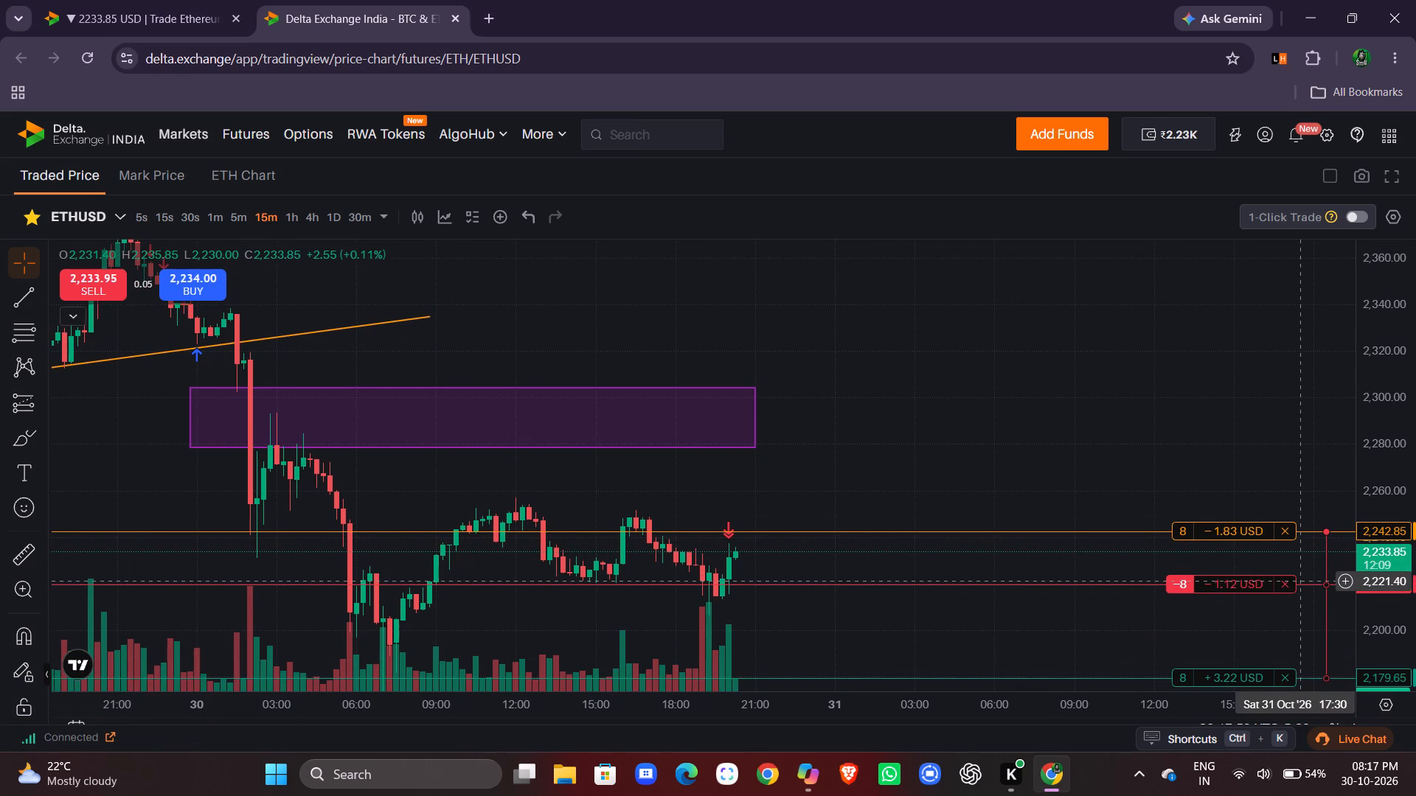
{"action": "left_click_drag", "start_coordinate": [1380, 521], "coordinate": [1381, 517]}
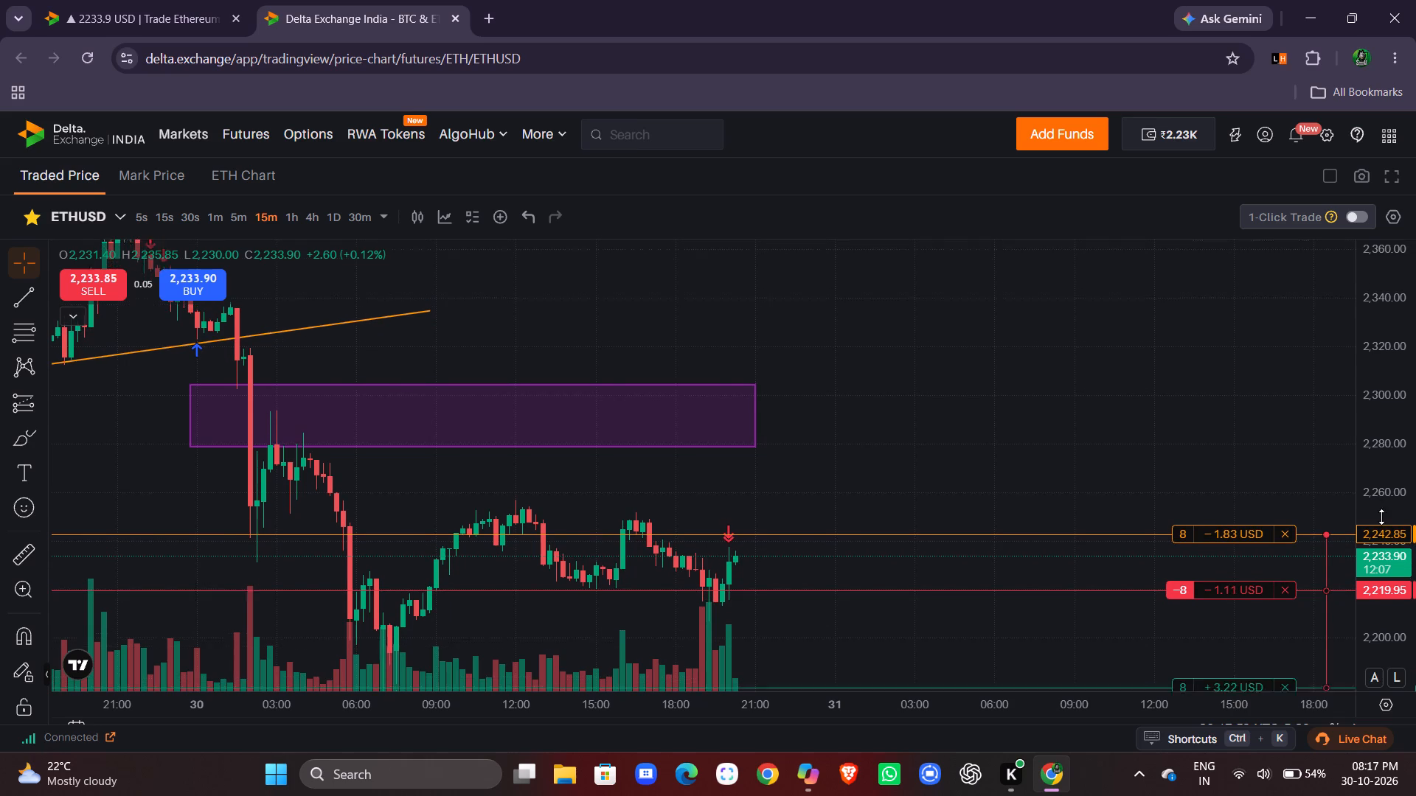
{"action": "left_click_drag", "start_coordinate": [1381, 517], "coordinate": [1381, 531]}
{"action": "left_click_drag", "start_coordinate": [1290, 412], "coordinate": [1238, 367]}
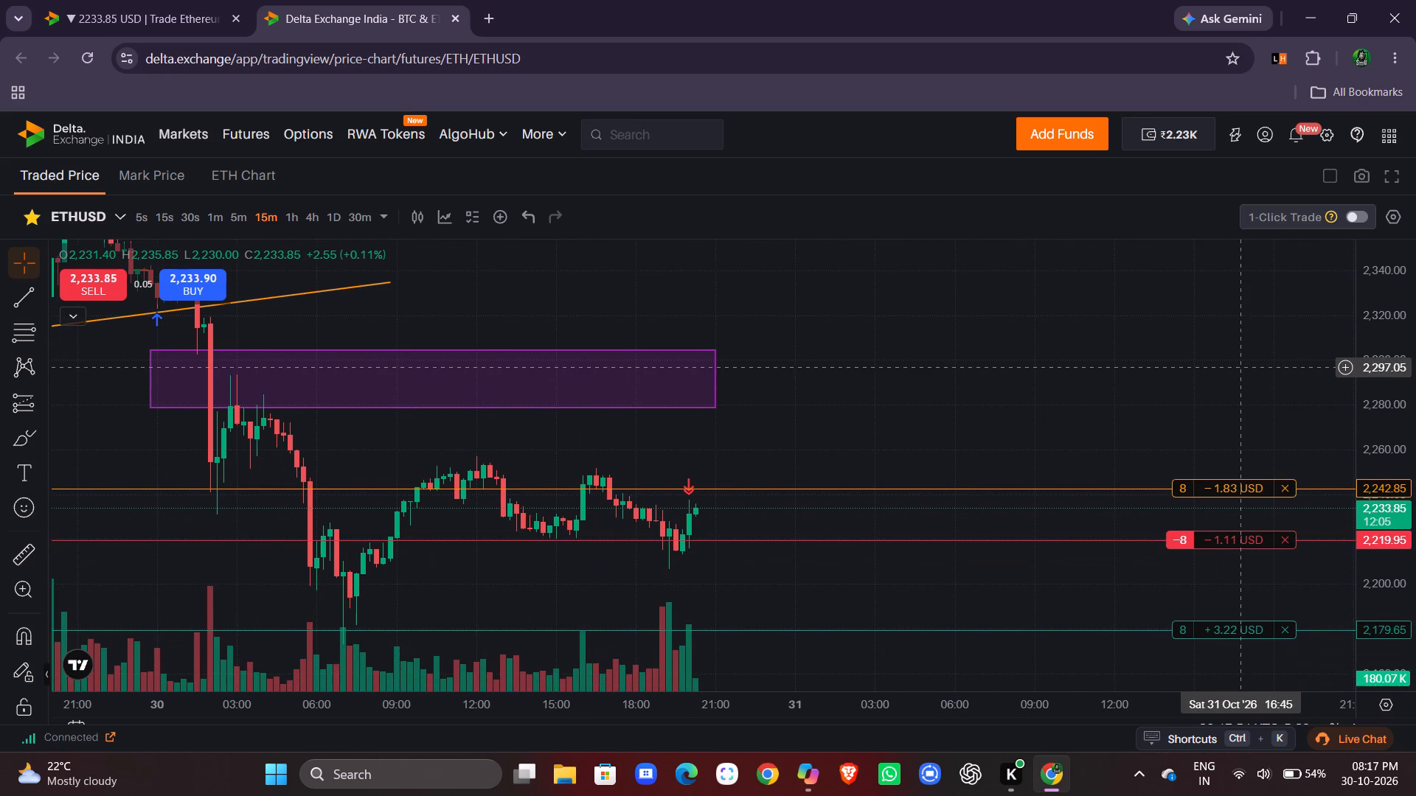
{"action": "left_click_drag", "start_coordinate": [1387, 315], "coordinate": [1387, 324]}
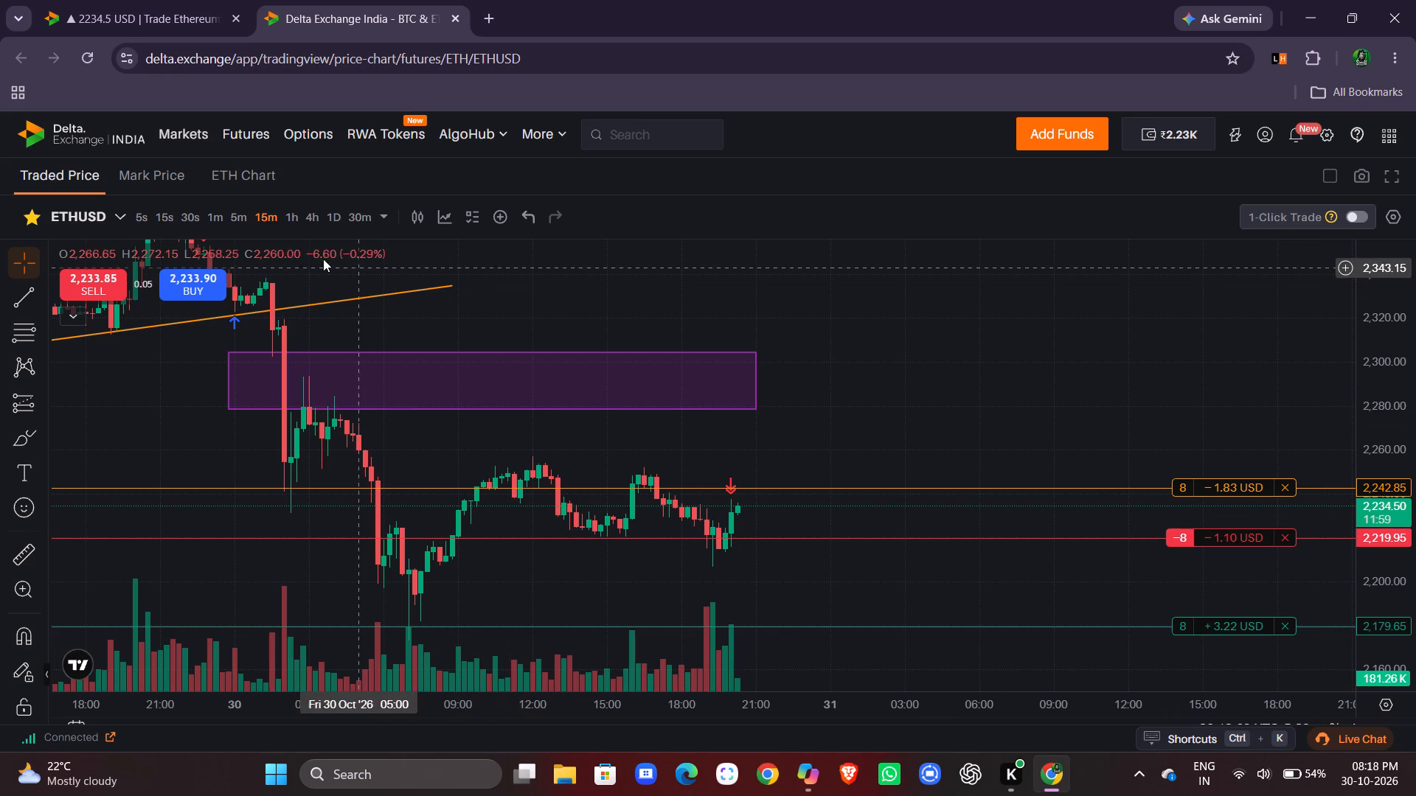
{"action": "left_click", "coordinate": [237, 216]}
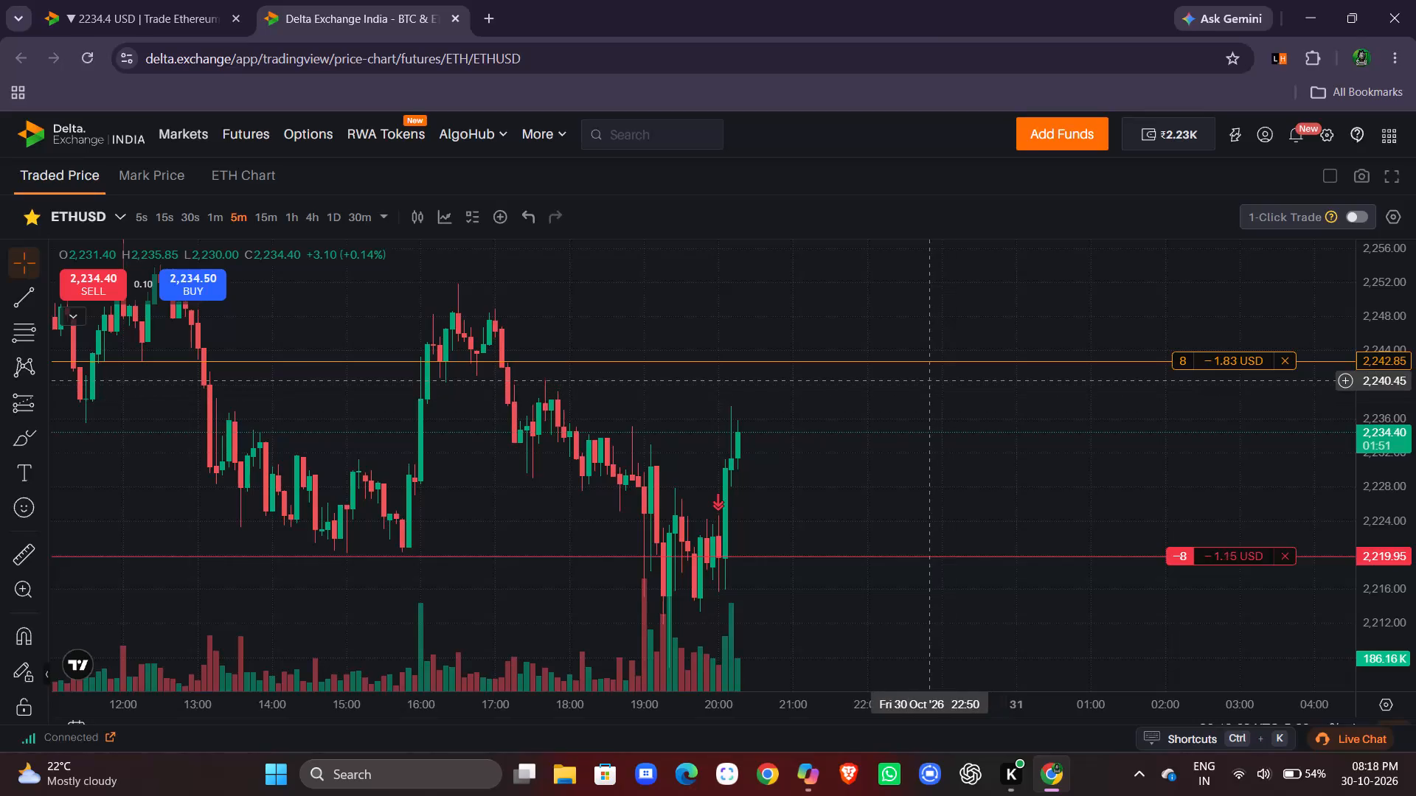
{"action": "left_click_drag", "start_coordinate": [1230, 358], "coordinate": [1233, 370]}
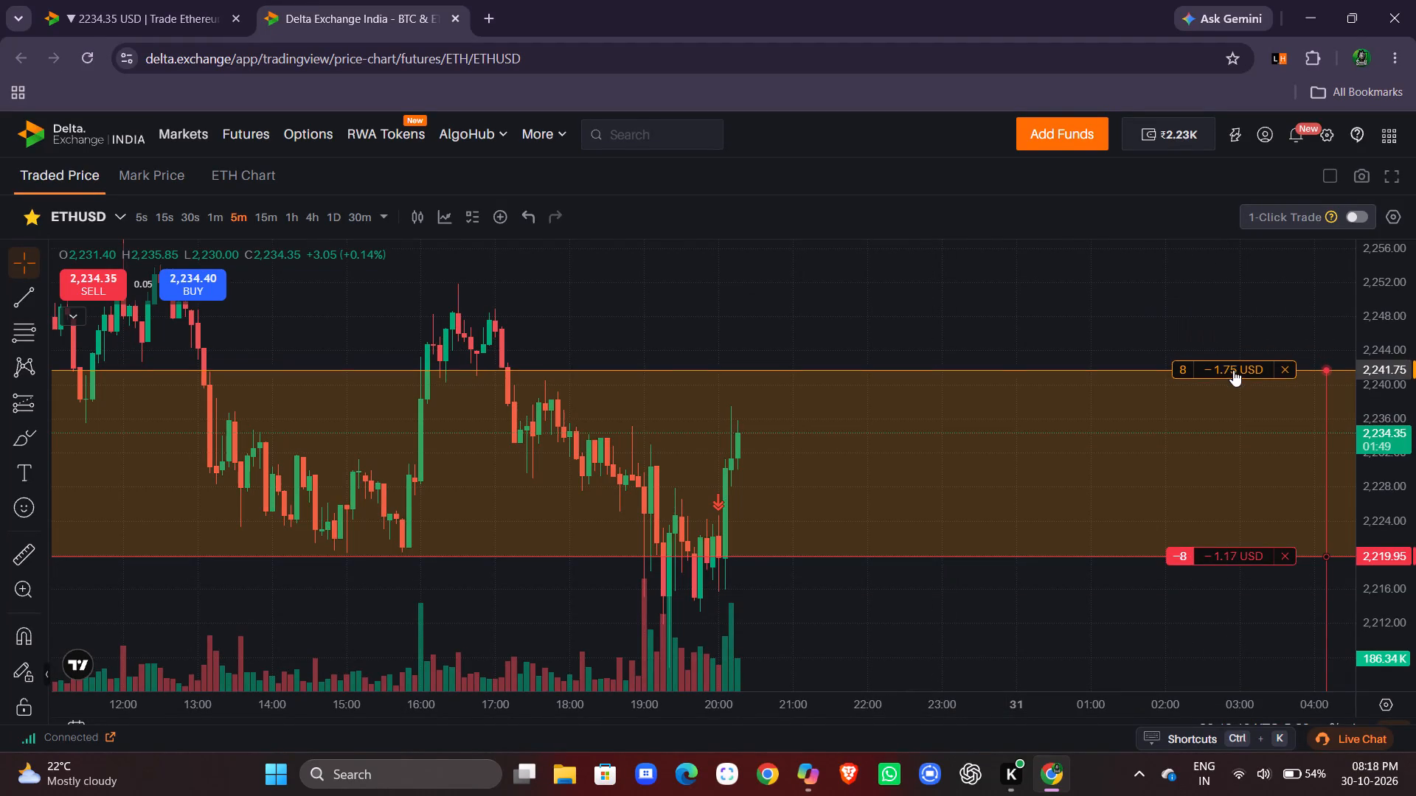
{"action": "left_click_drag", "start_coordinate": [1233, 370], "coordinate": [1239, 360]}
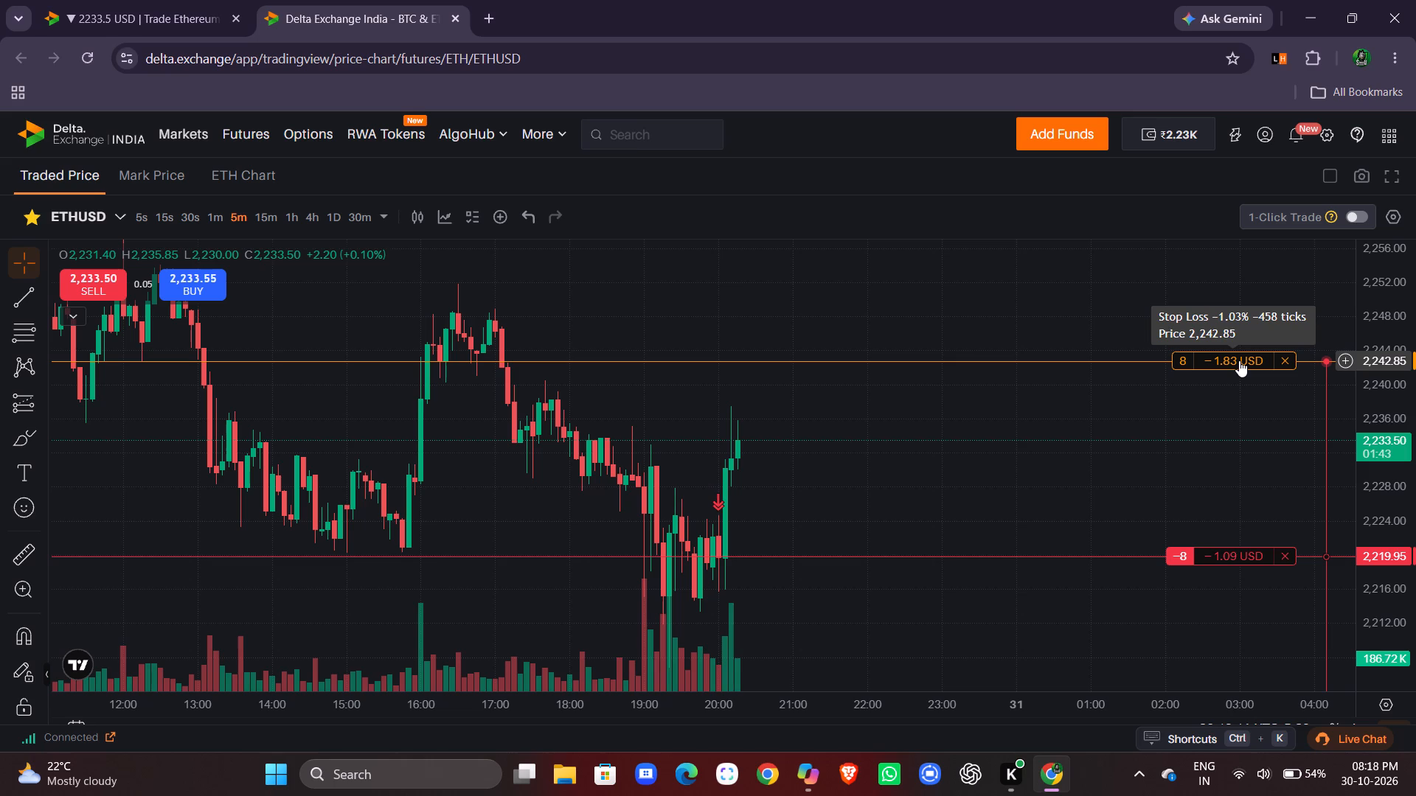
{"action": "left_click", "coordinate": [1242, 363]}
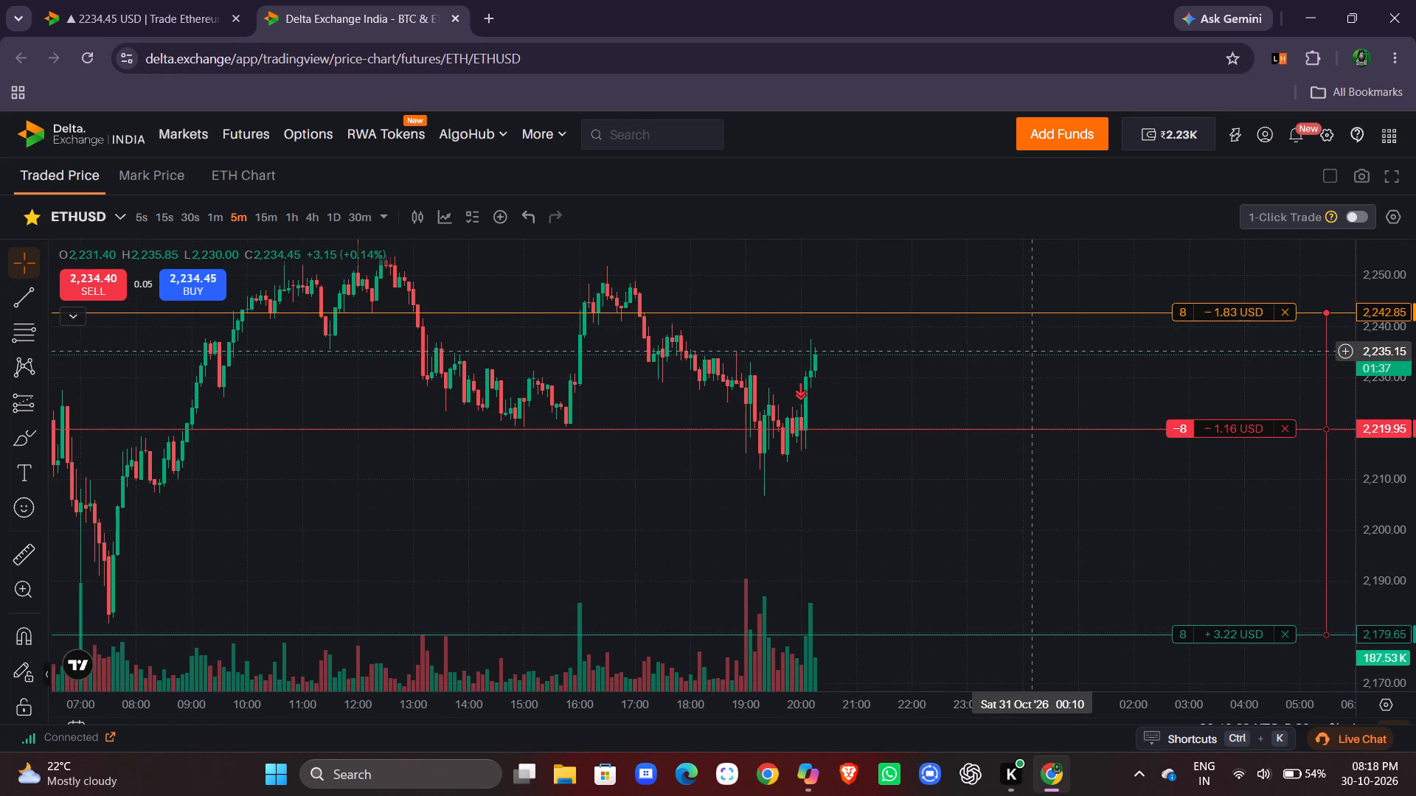
Draw a descending trend line across the 5m swing highs, from about 2,254 at 11:05 to about 2,248.70 at 00:35 on 31 Oct.
{"action": "scroll", "coordinate": [665, 388], "scroll_direction": "right", "scroll_amount": 1}
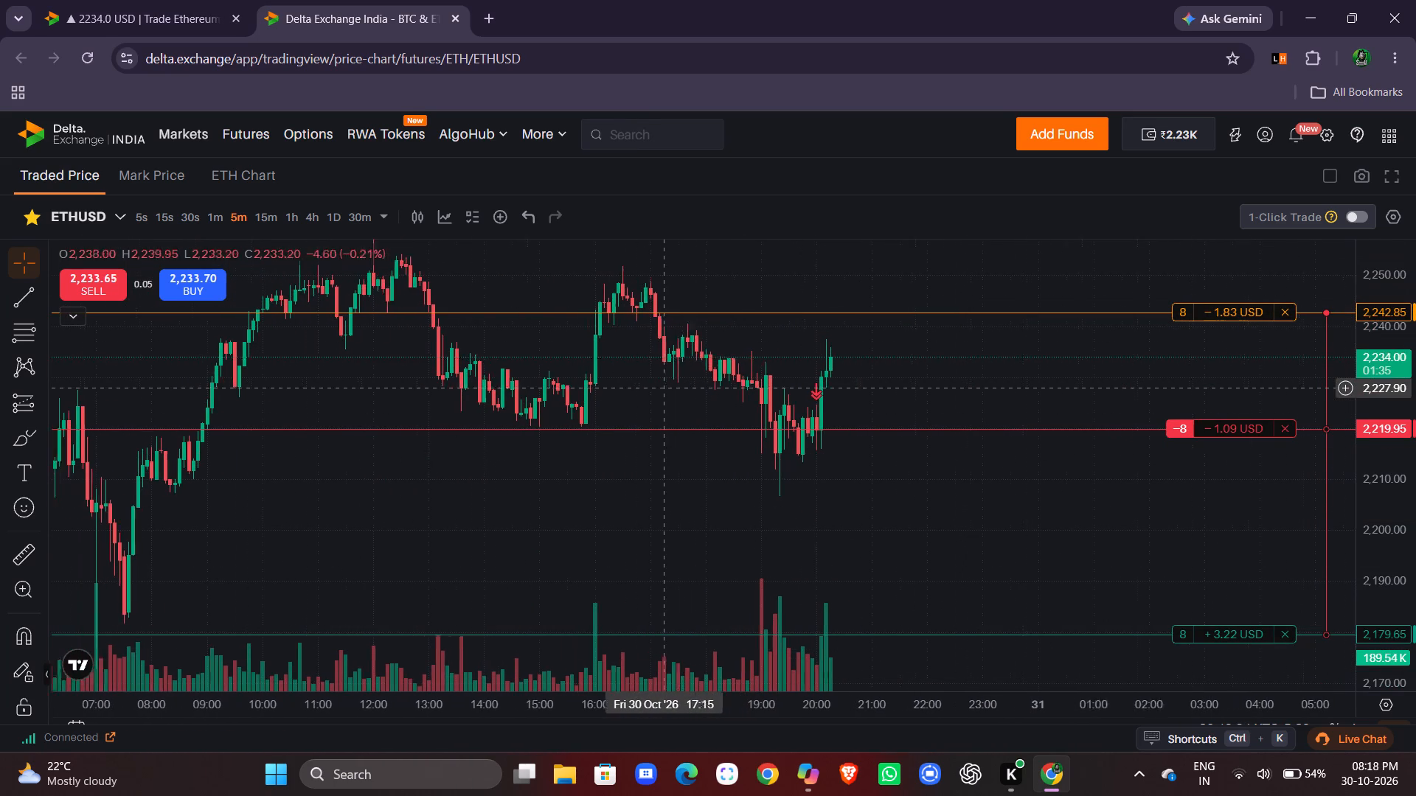
{"action": "scroll", "coordinate": [665, 388], "scroll_direction": "right", "scroll_amount": 1}
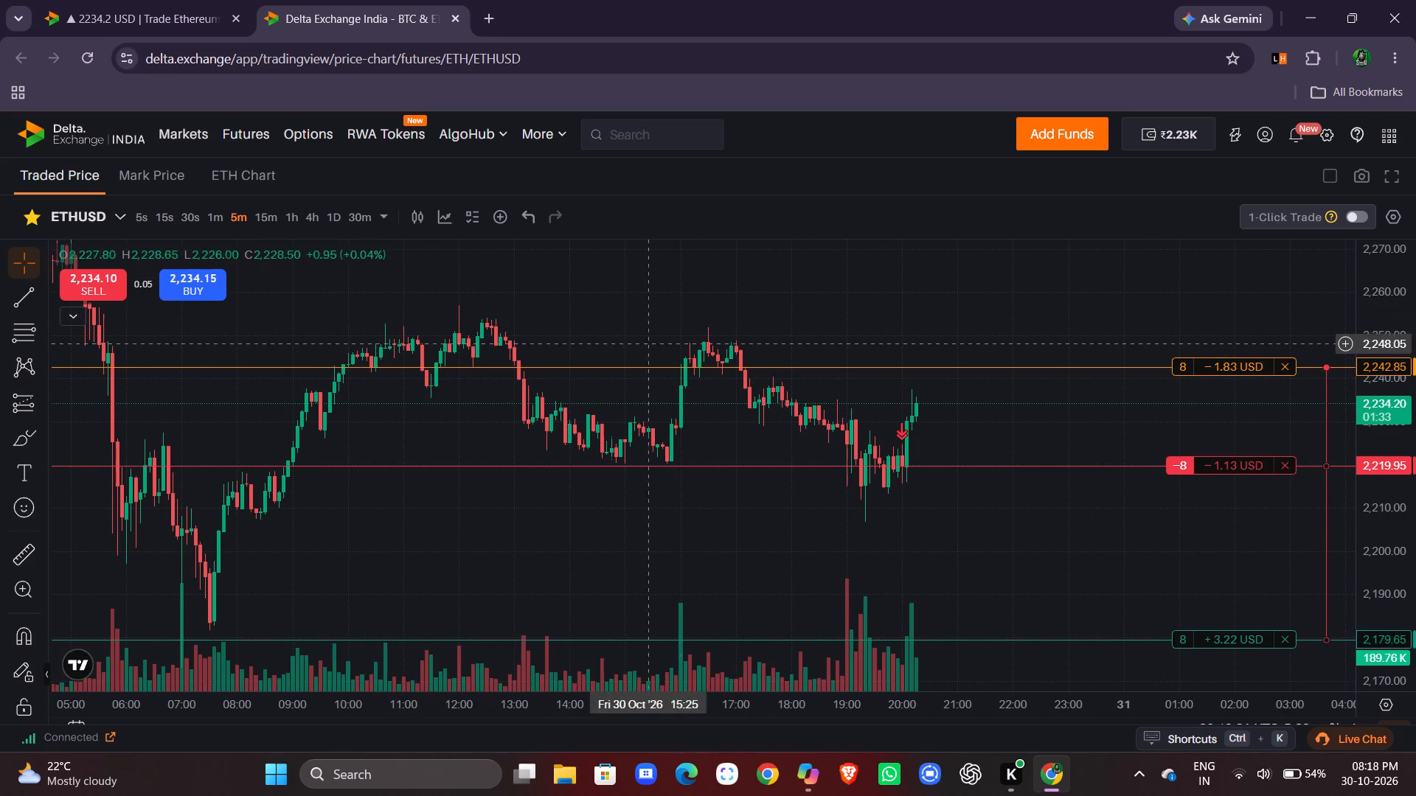
{"action": "left_click", "coordinate": [24, 286]}
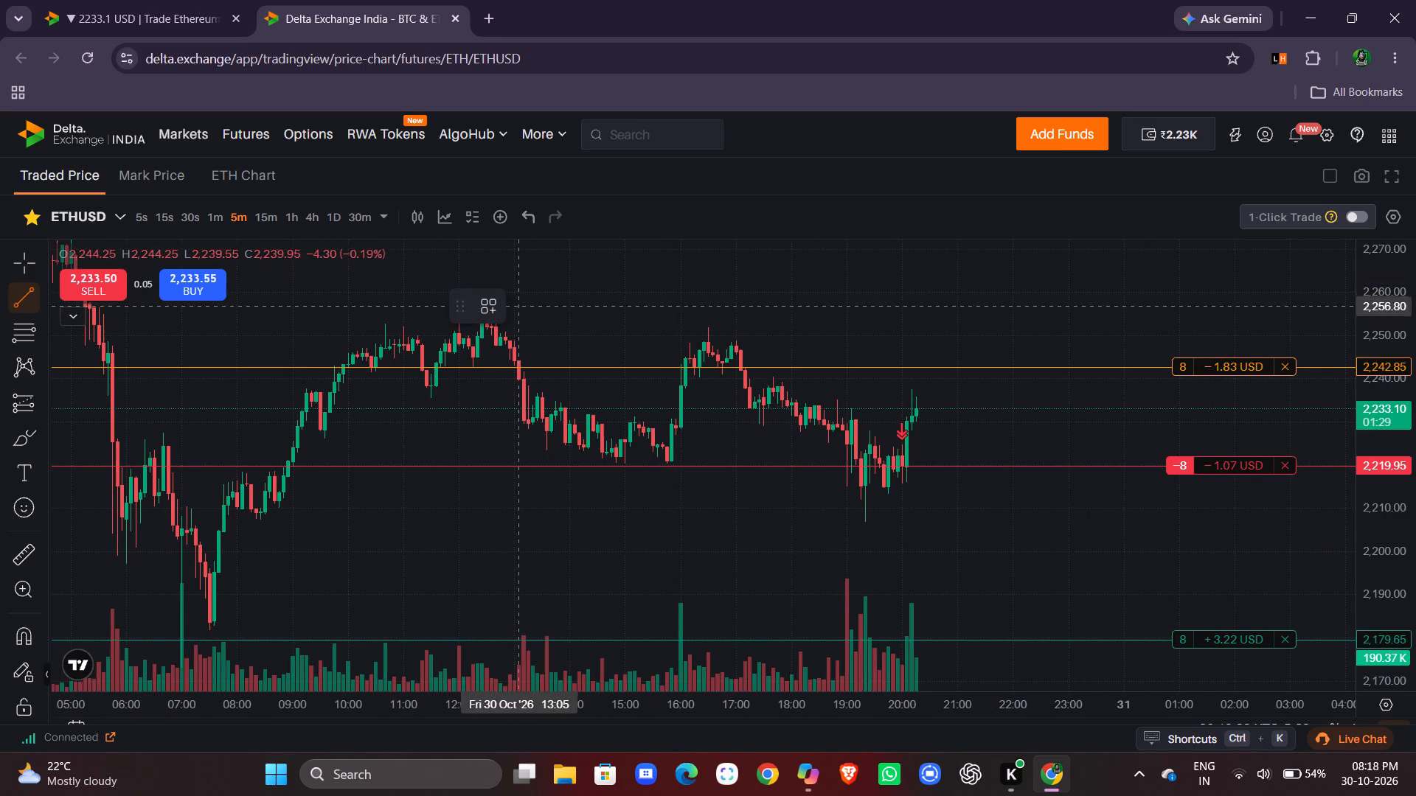
{"action": "left_click_drag", "start_coordinate": [409, 318], "coordinate": [1097, 397]}
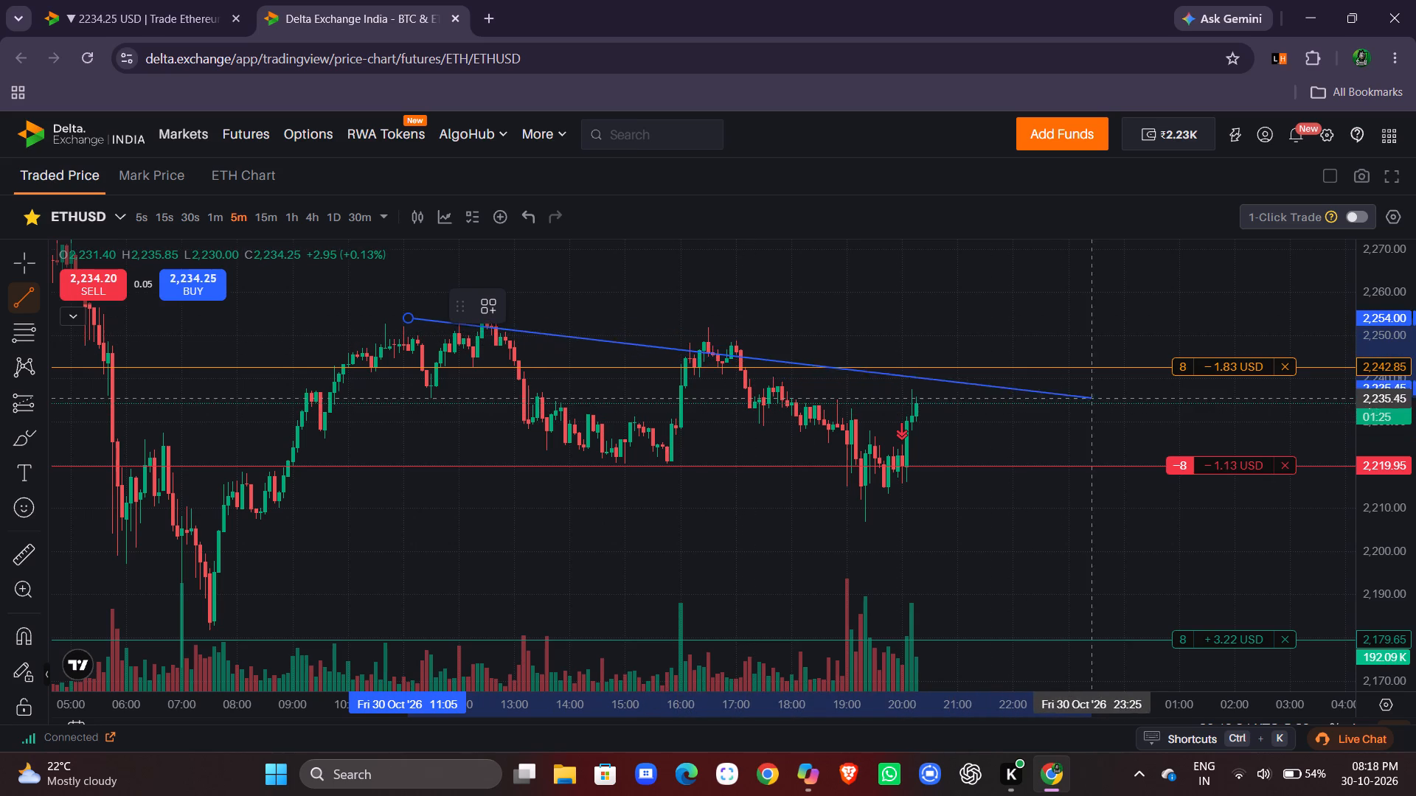
{"action": "left_click_drag", "start_coordinate": [1097, 397], "coordinate": [1096, 363]}
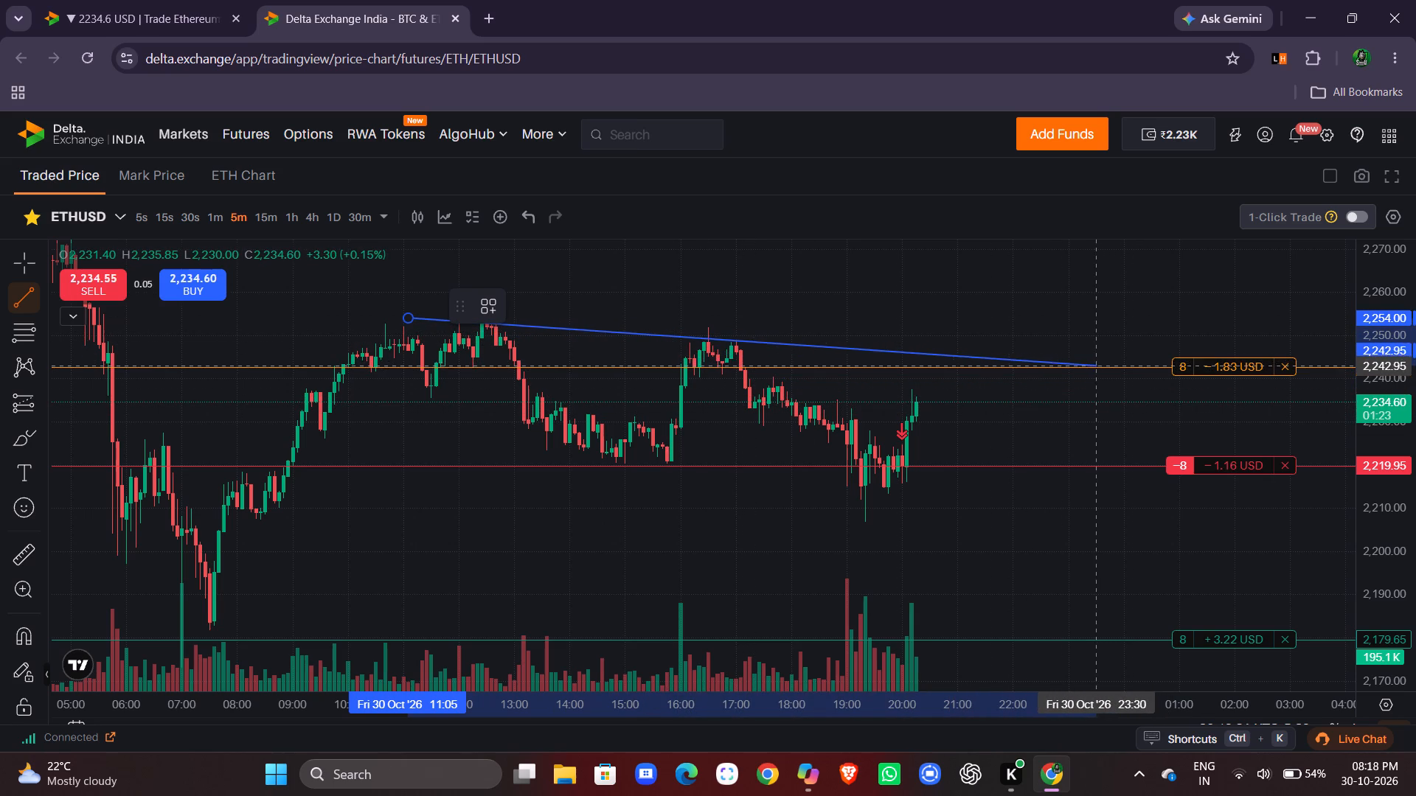
{"action": "left_click_drag", "start_coordinate": [1096, 363], "coordinate": [1068, 339]}
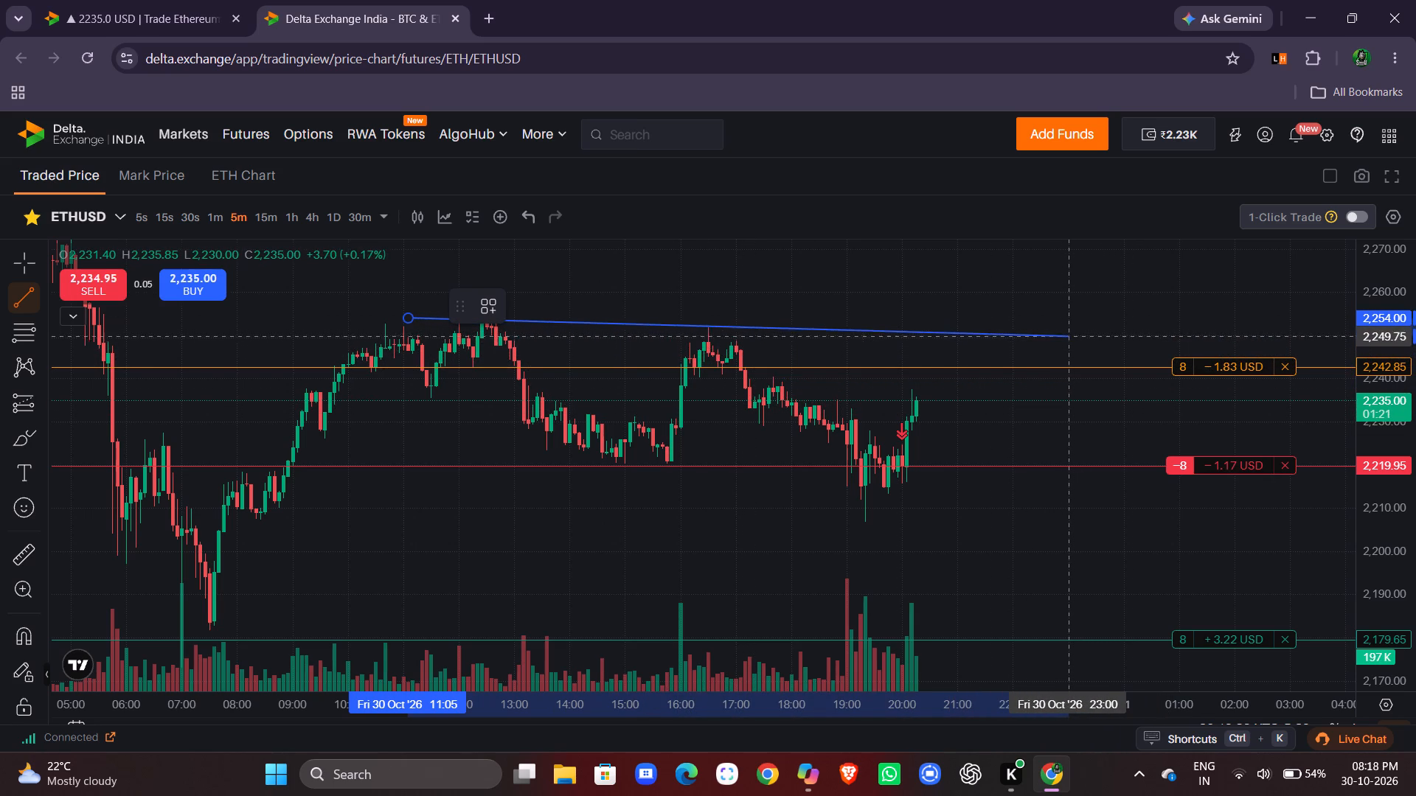
{"action": "left_click_drag", "start_coordinate": [1068, 339], "coordinate": [1156, 341]}
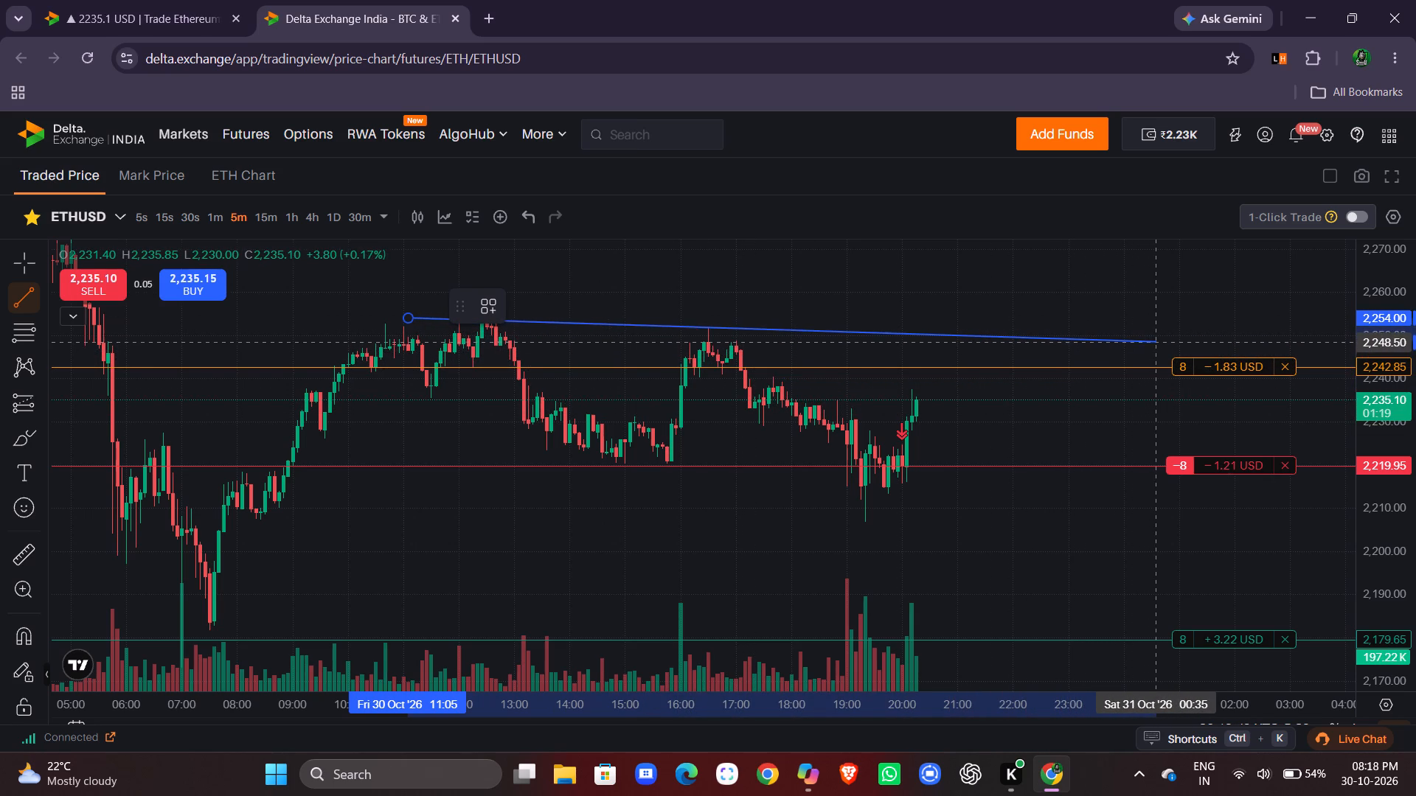
{"action": "left_click", "coordinate": [1156, 341]}
{"action": "left_click", "coordinate": [1023, 385]}
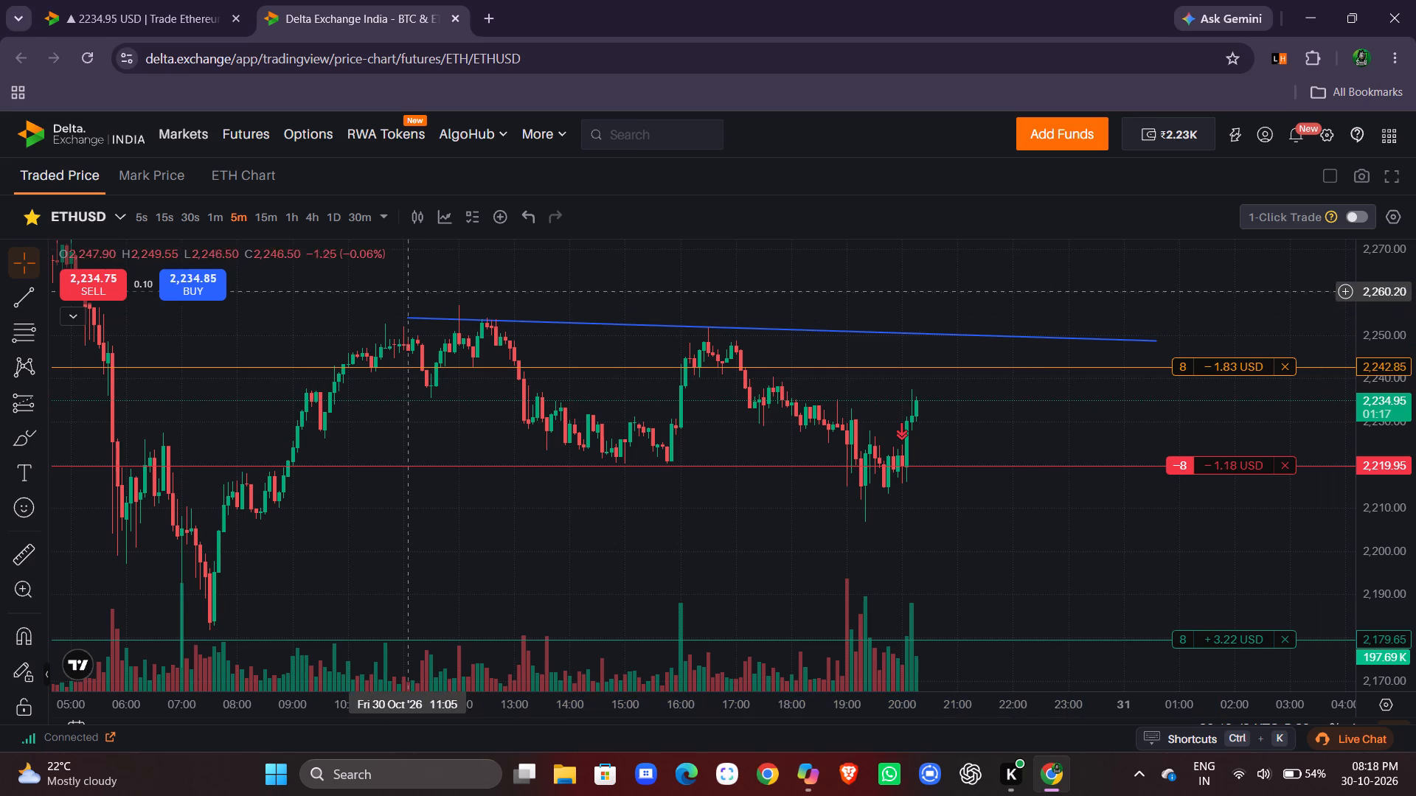
Steepen the trend line by moving its start to 2,257.20 at 10:55 and its end down to about 2,239 at 00:35.
{"action": "left_click_drag", "start_coordinate": [403, 318], "coordinate": [398, 304]}
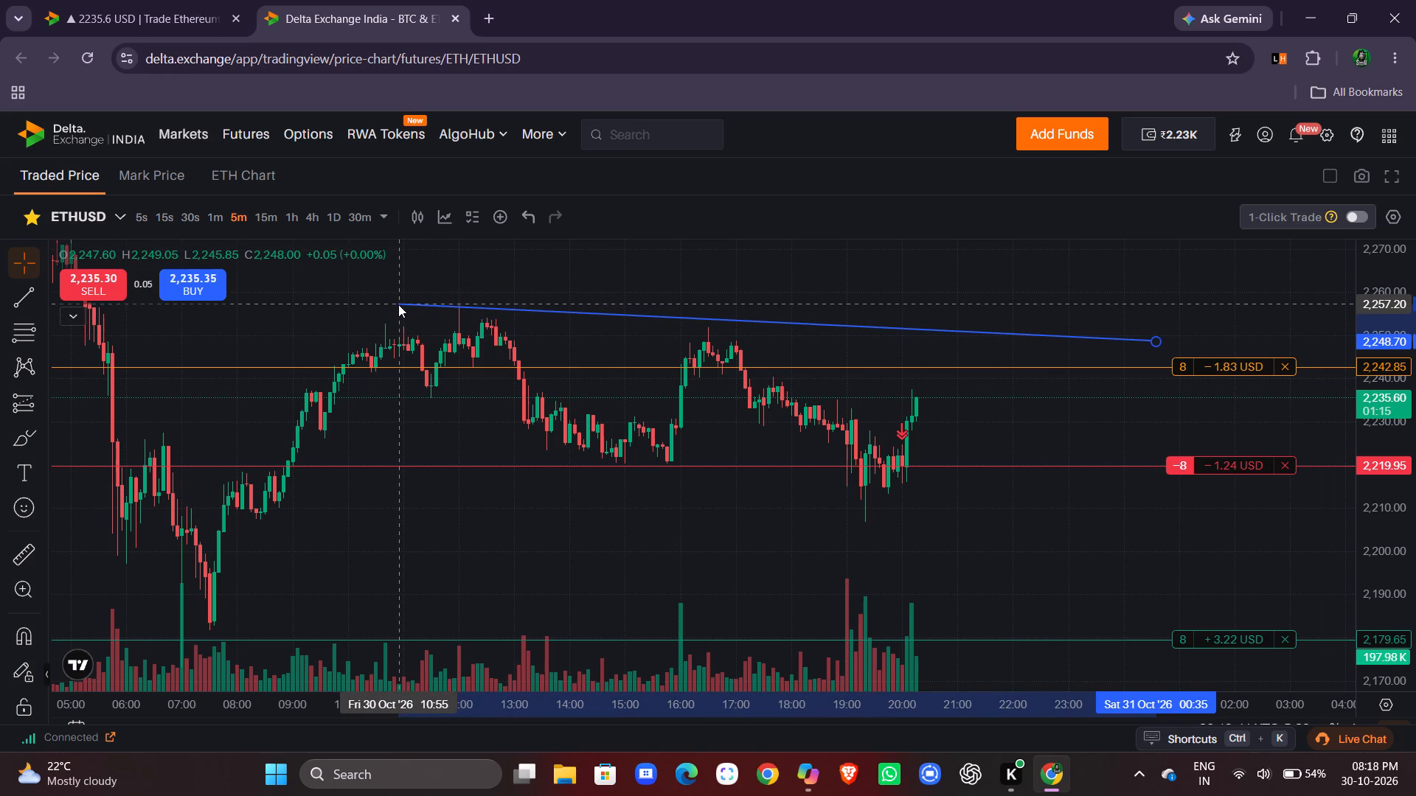
{"action": "left_click_drag", "start_coordinate": [398, 304], "coordinate": [398, 304]}
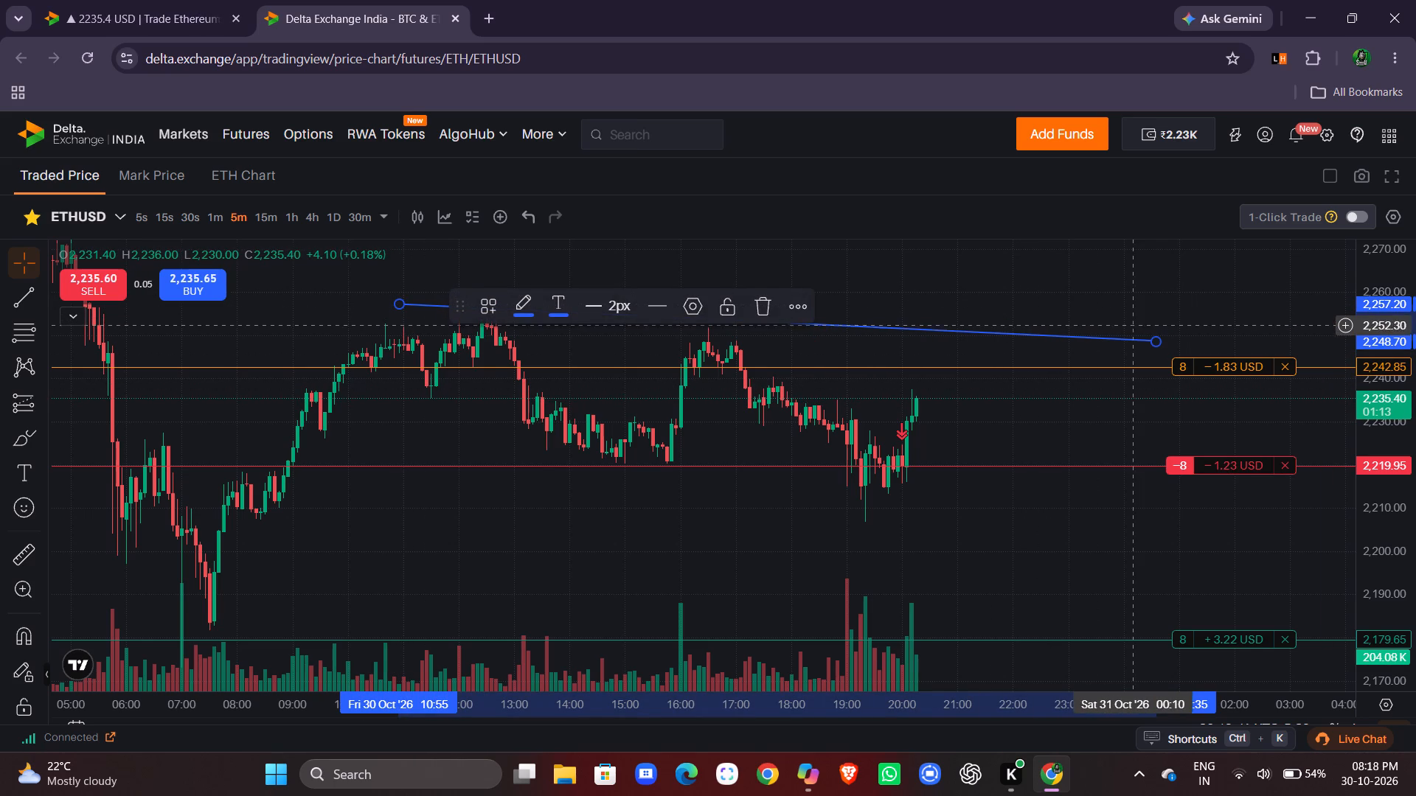
{"action": "left_click_drag", "start_coordinate": [1154, 338], "coordinate": [1154, 363]}
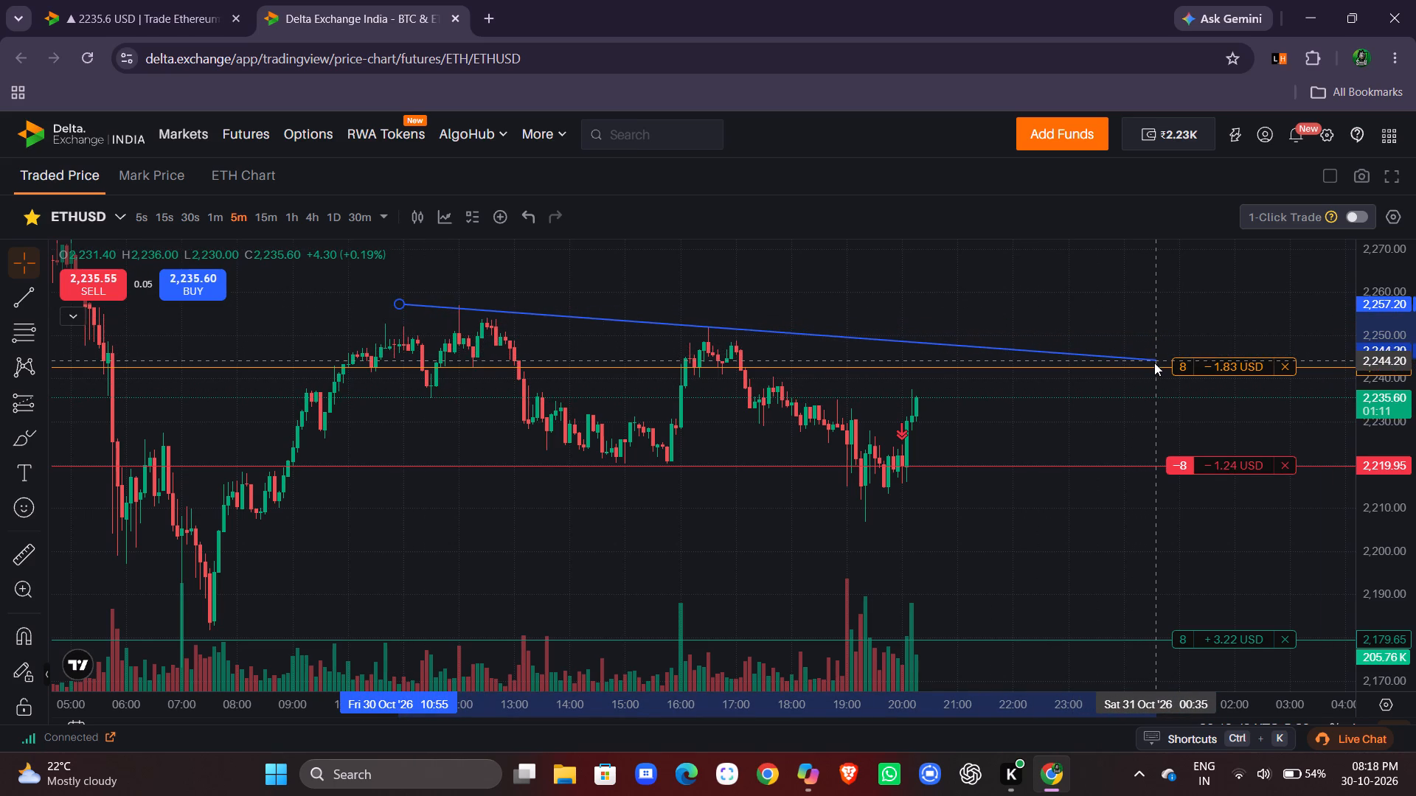
{"action": "left_click_drag", "start_coordinate": [1154, 363], "coordinate": [1156, 383]}
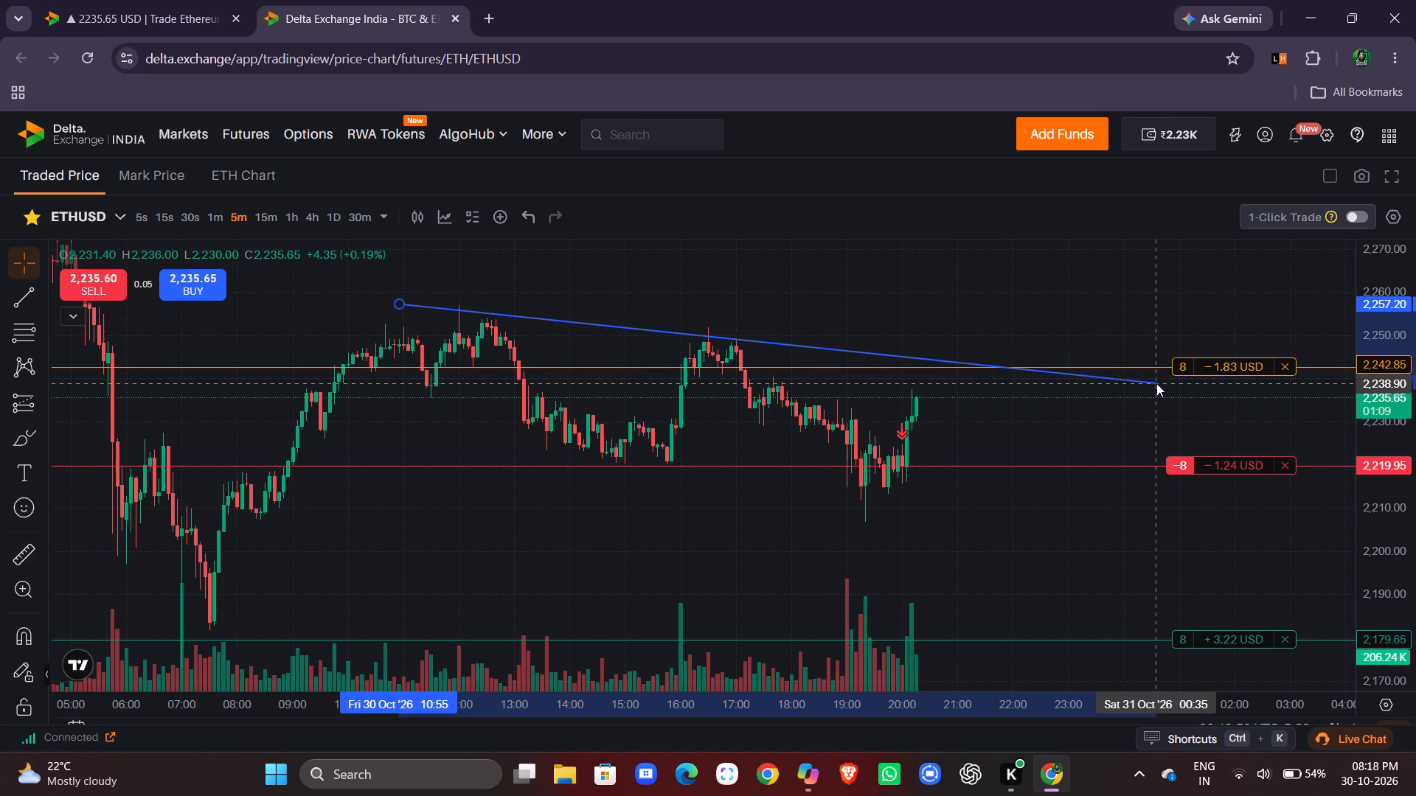
{"action": "left_click_drag", "start_coordinate": [1156, 383], "coordinate": [1155, 382]}
{"action": "left_click", "coordinate": [818, 254]}
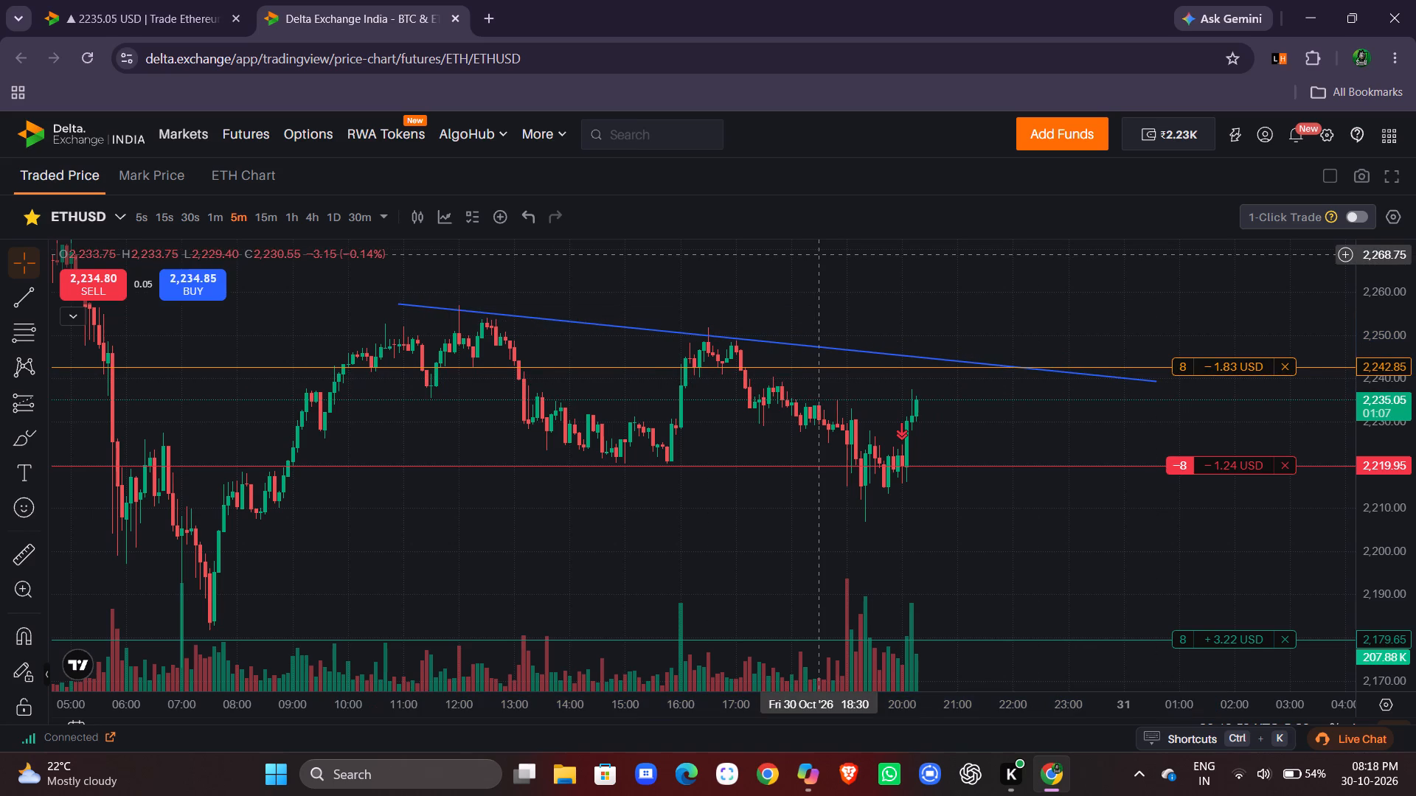
Raise the short's stop loss to 2,245.50 on the 5m chart.
{"action": "left_click_drag", "start_coordinate": [1215, 369], "coordinate": [1218, 365]}
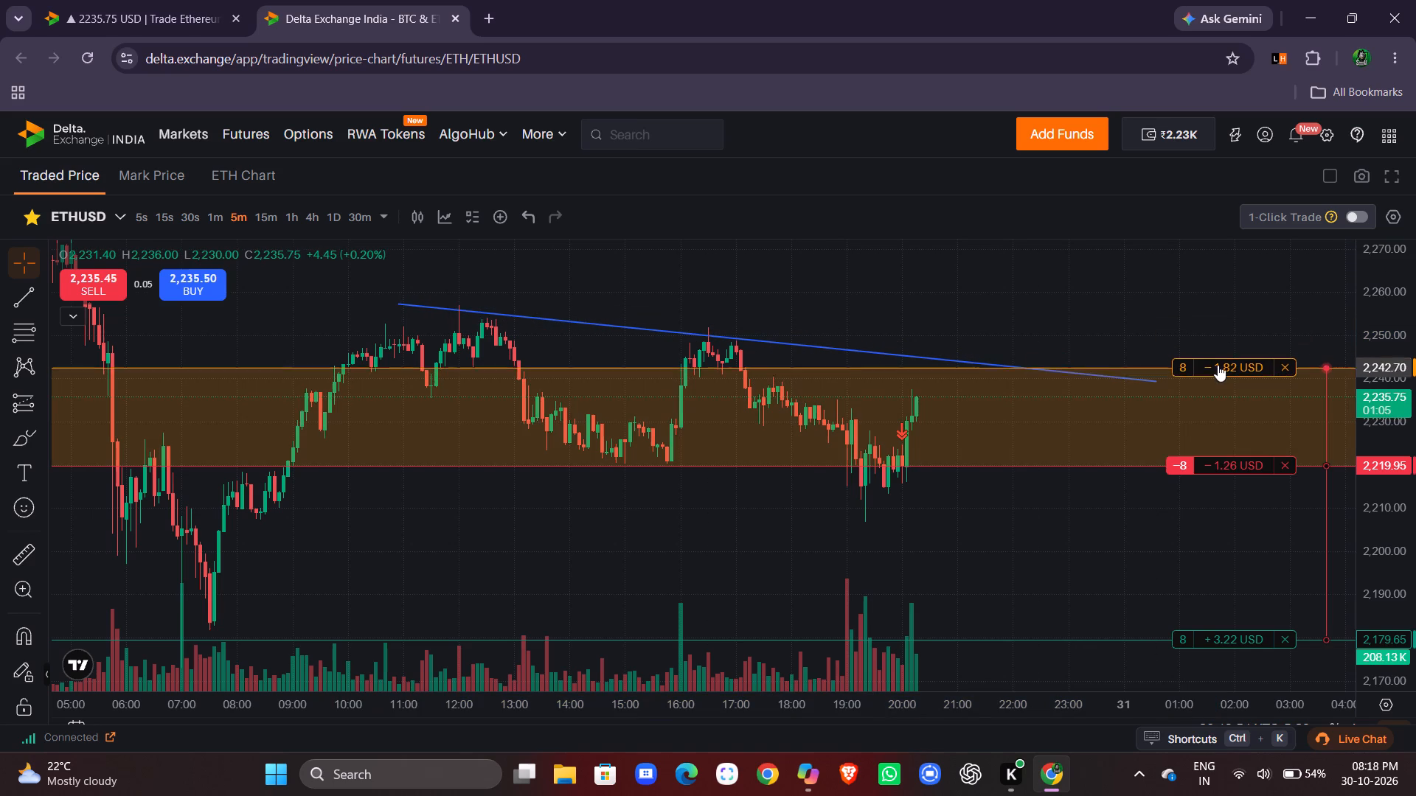
{"action": "left_click_drag", "start_coordinate": [1218, 365], "coordinate": [1224, 356]}
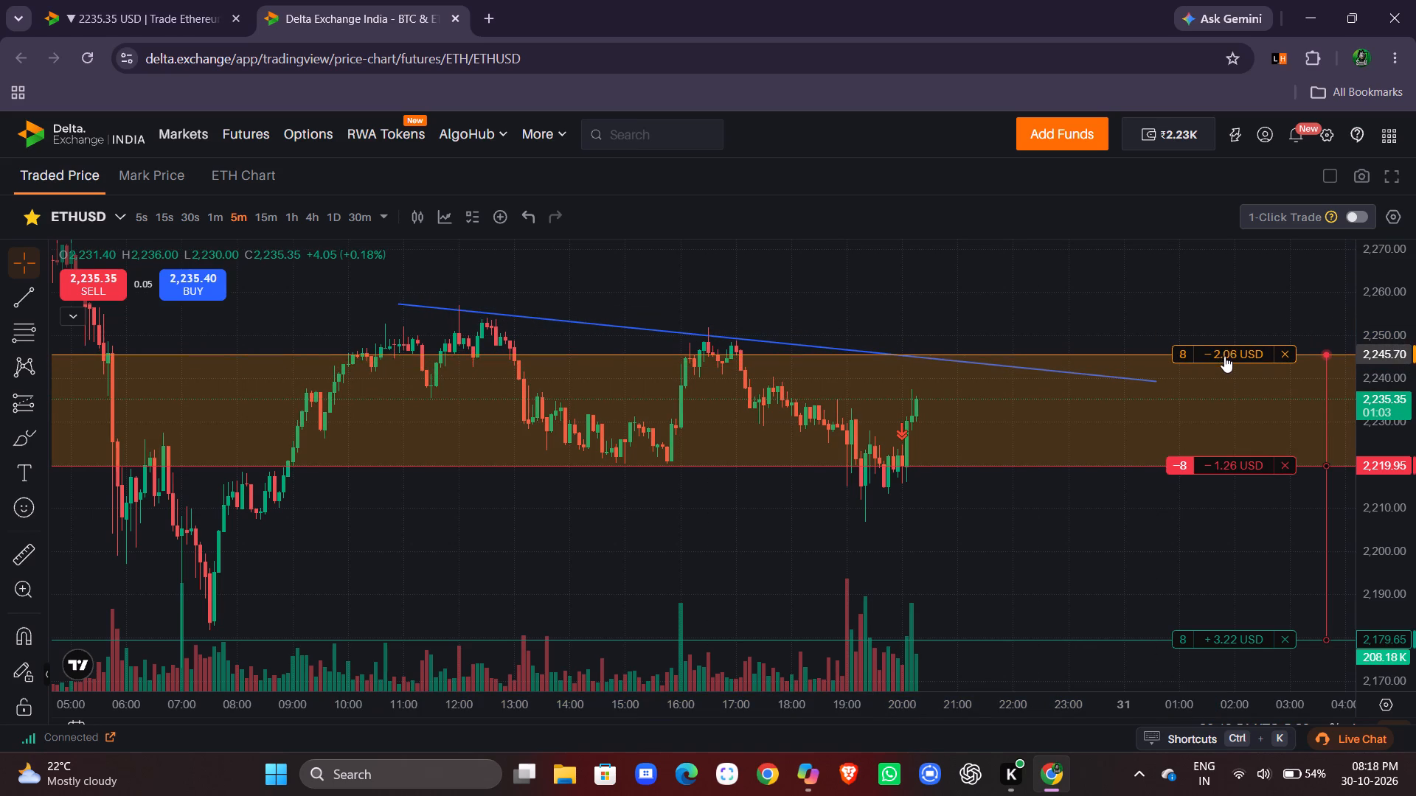
{"action": "left_click_drag", "start_coordinate": [1224, 356], "coordinate": [1223, 355]}
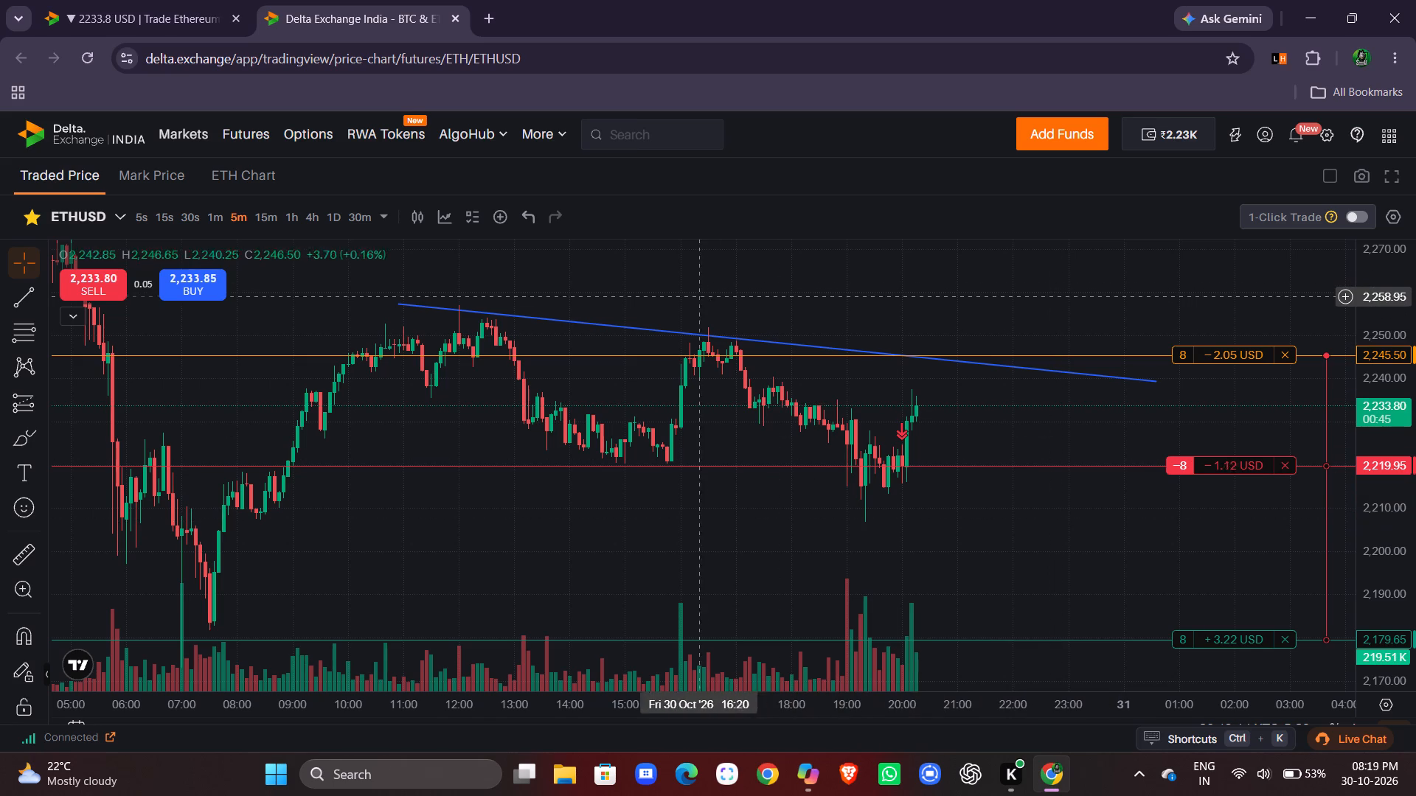
Measure the price and date range of the drop from 2,251.45 at 16:40 to the low near 20:15, and remove the measurement.
{"action": "left_click", "coordinate": [37, 404]}
{"action": "left_click", "coordinate": [38, 403]}
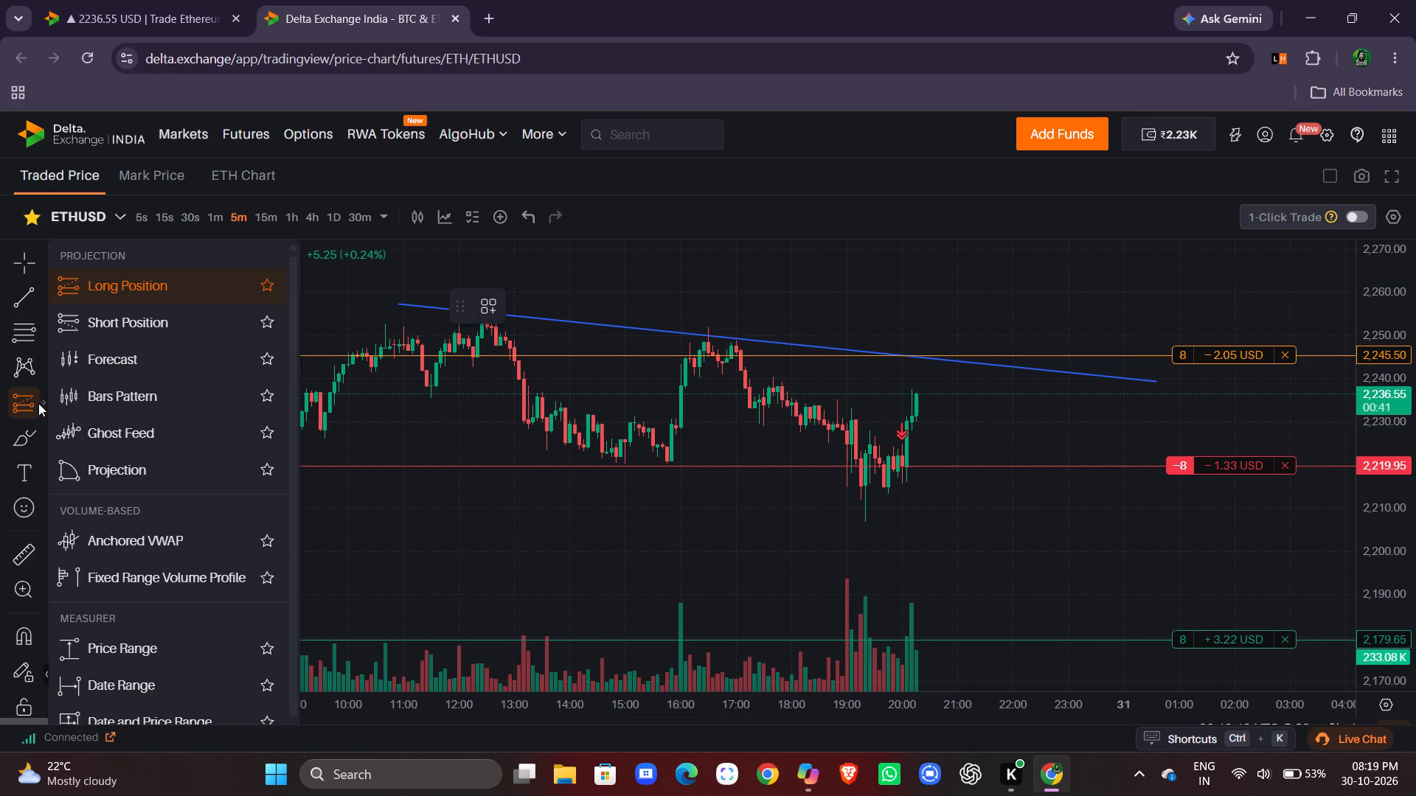
{"action": "left_click", "coordinate": [139, 709]}
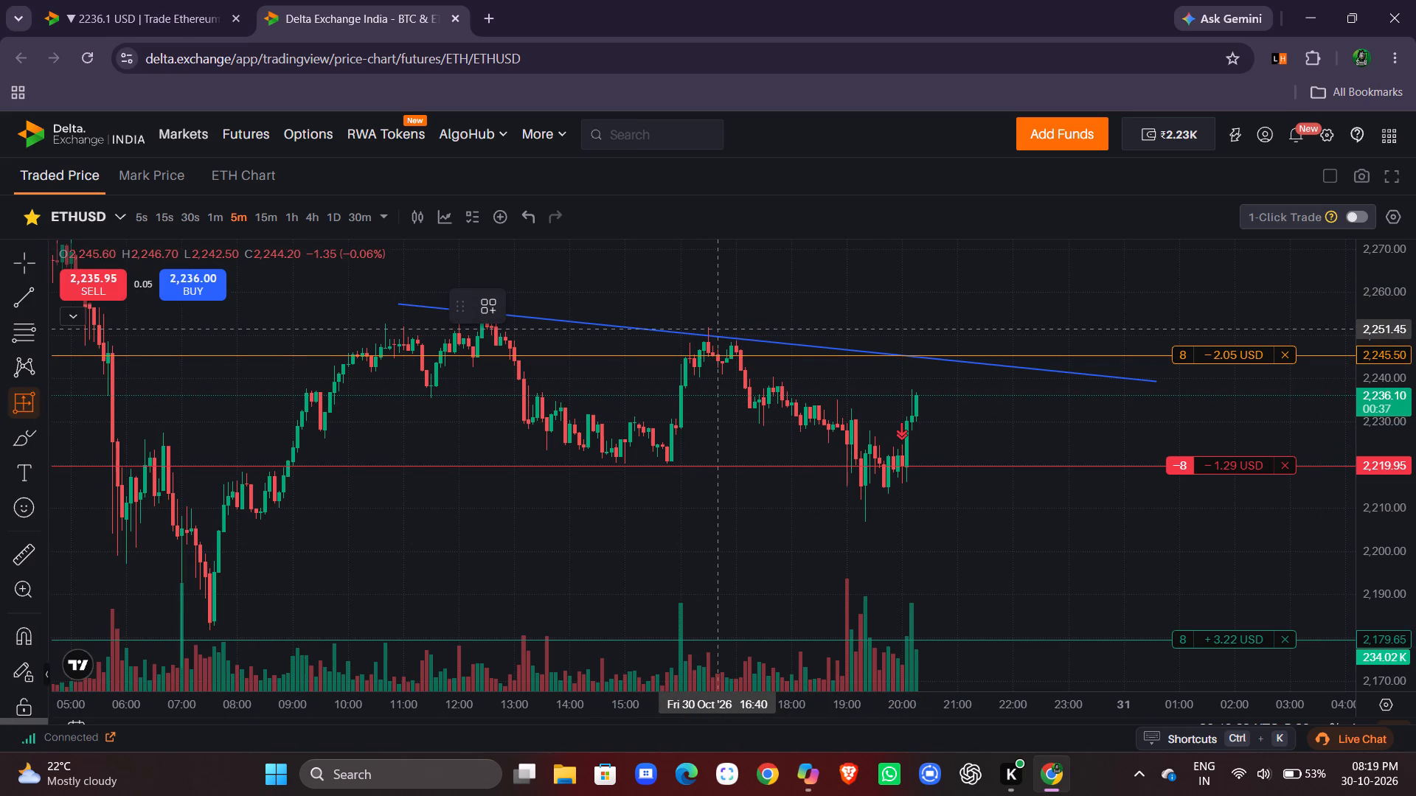
{"action": "left_click_drag", "start_coordinate": [716, 329], "coordinate": [882, 499]}
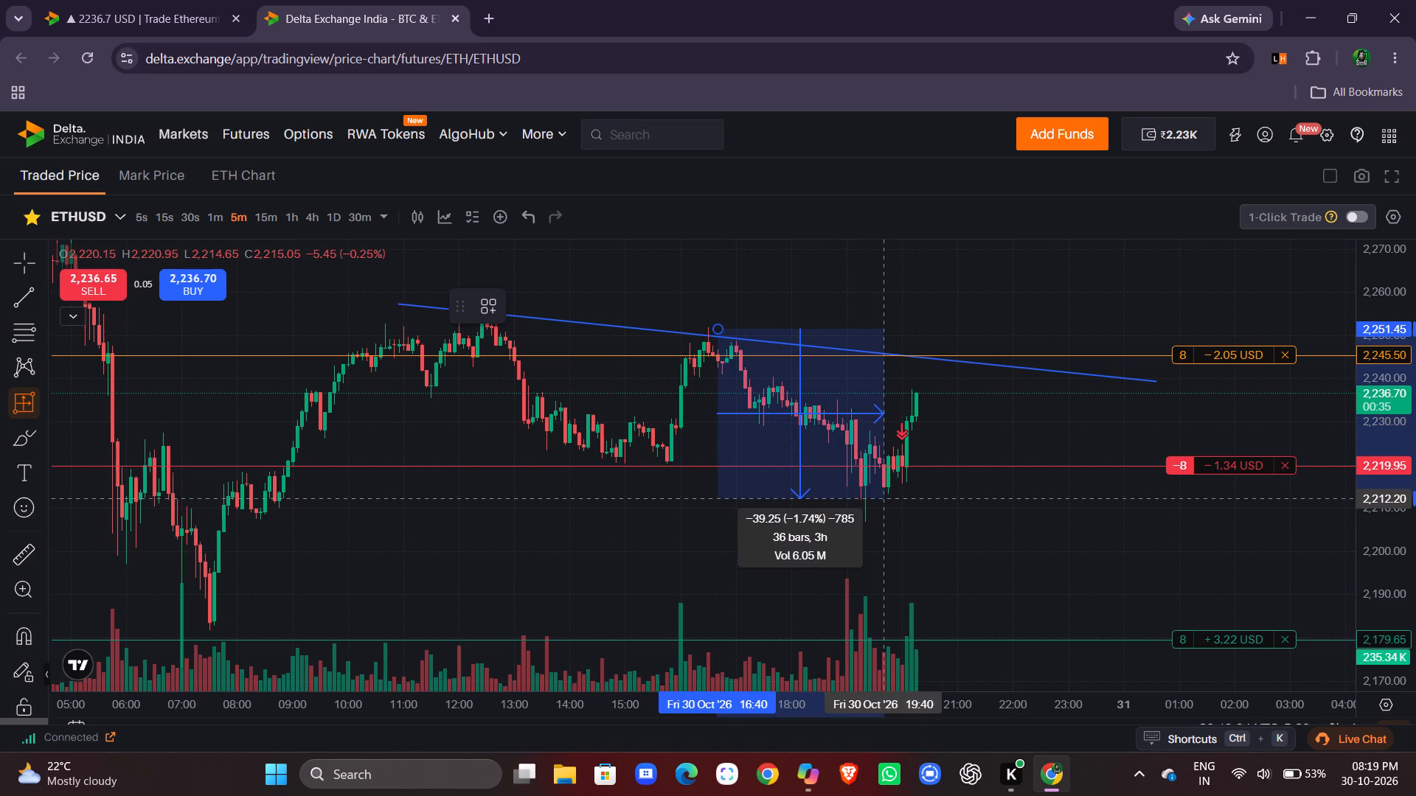
{"action": "left_click_drag", "start_coordinate": [882, 499], "coordinate": [921, 509]}
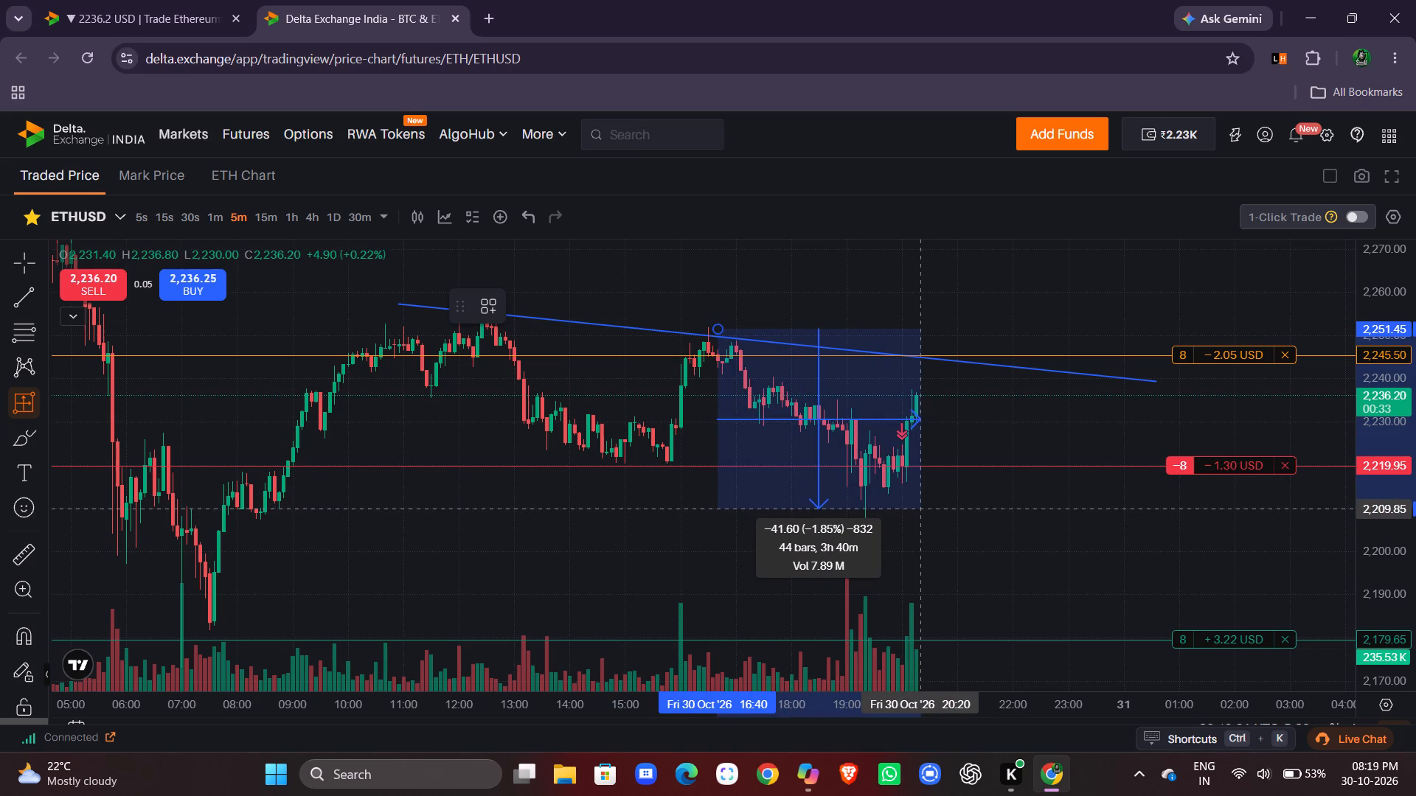
{"action": "left_click_drag", "start_coordinate": [921, 509], "coordinate": [917, 523]}
{"action": "left_click", "coordinate": [917, 523]}
{"action": "left_click", "coordinate": [966, 517]}
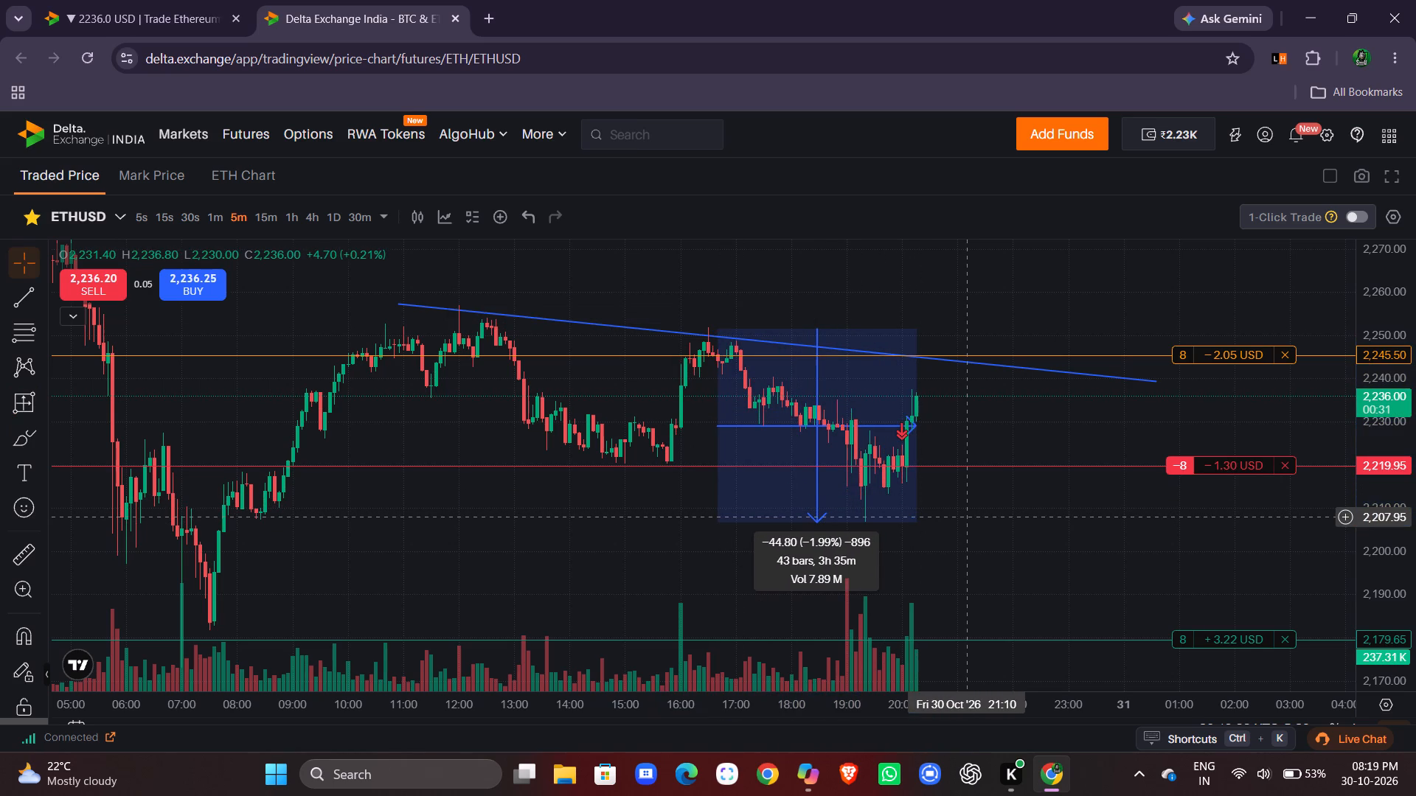
{"action": "scroll", "coordinate": [982, 416], "scroll_direction": "left", "scroll_amount": 1}
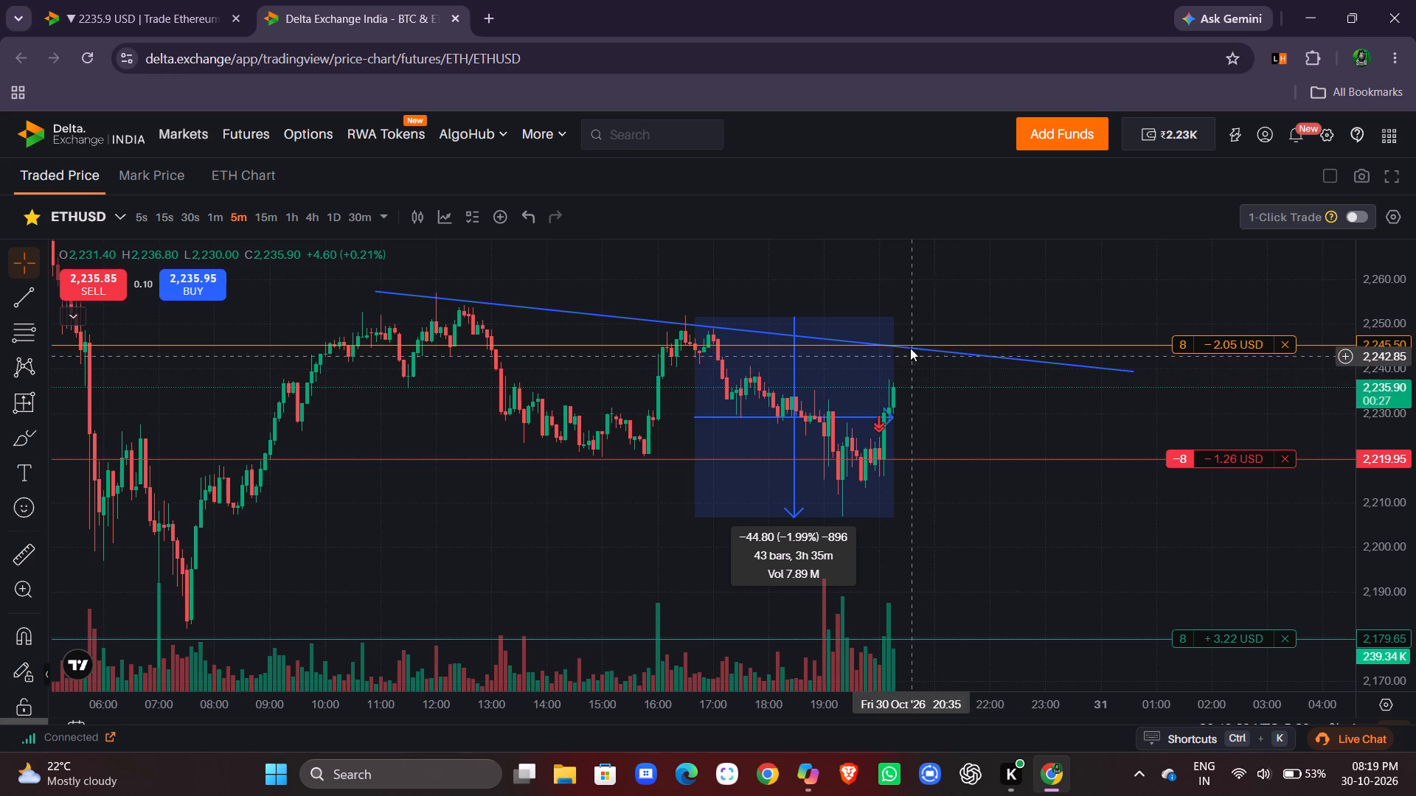
{"action": "left_click", "coordinate": [881, 377]}
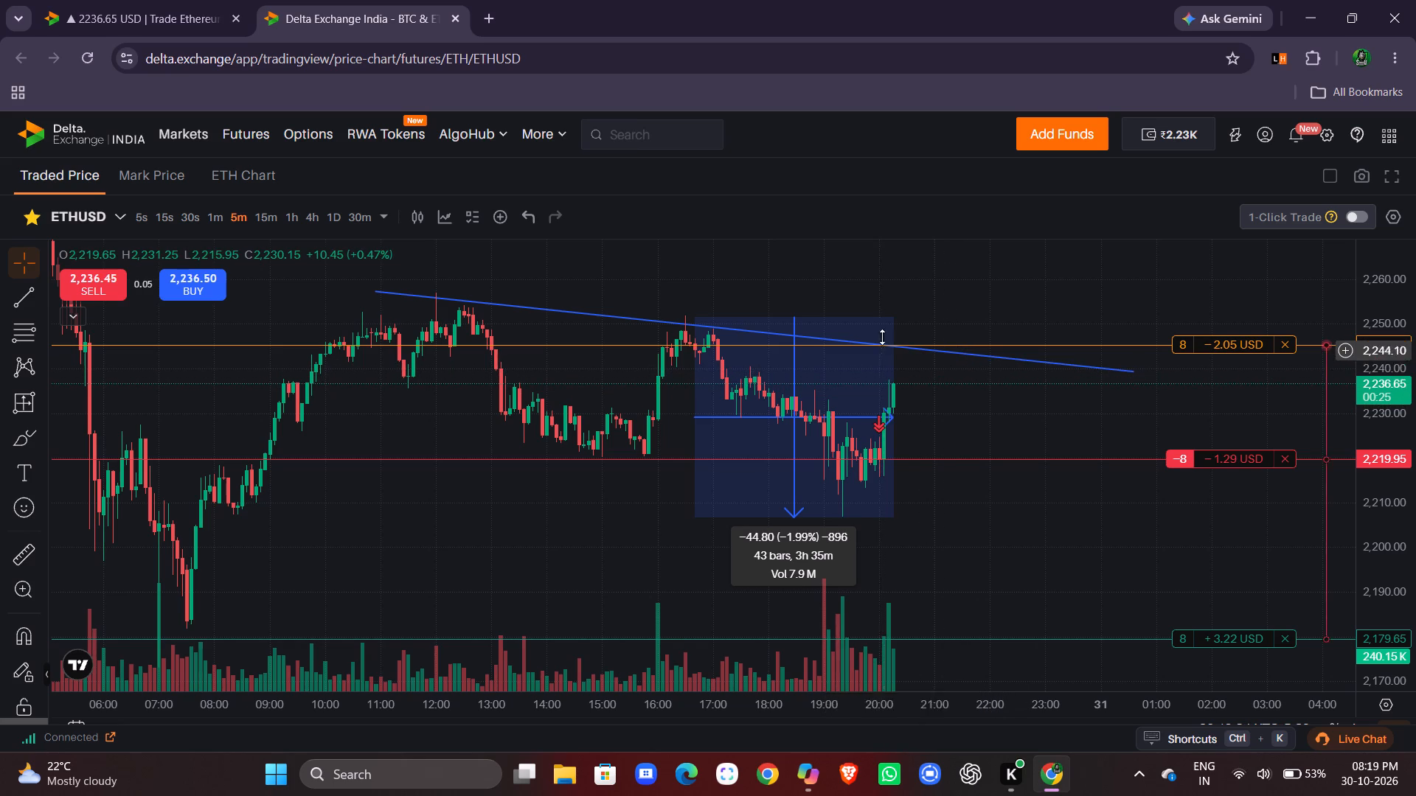
{"action": "left_click", "coordinate": [884, 317]}
{"action": "left_click", "coordinate": [752, 302]}
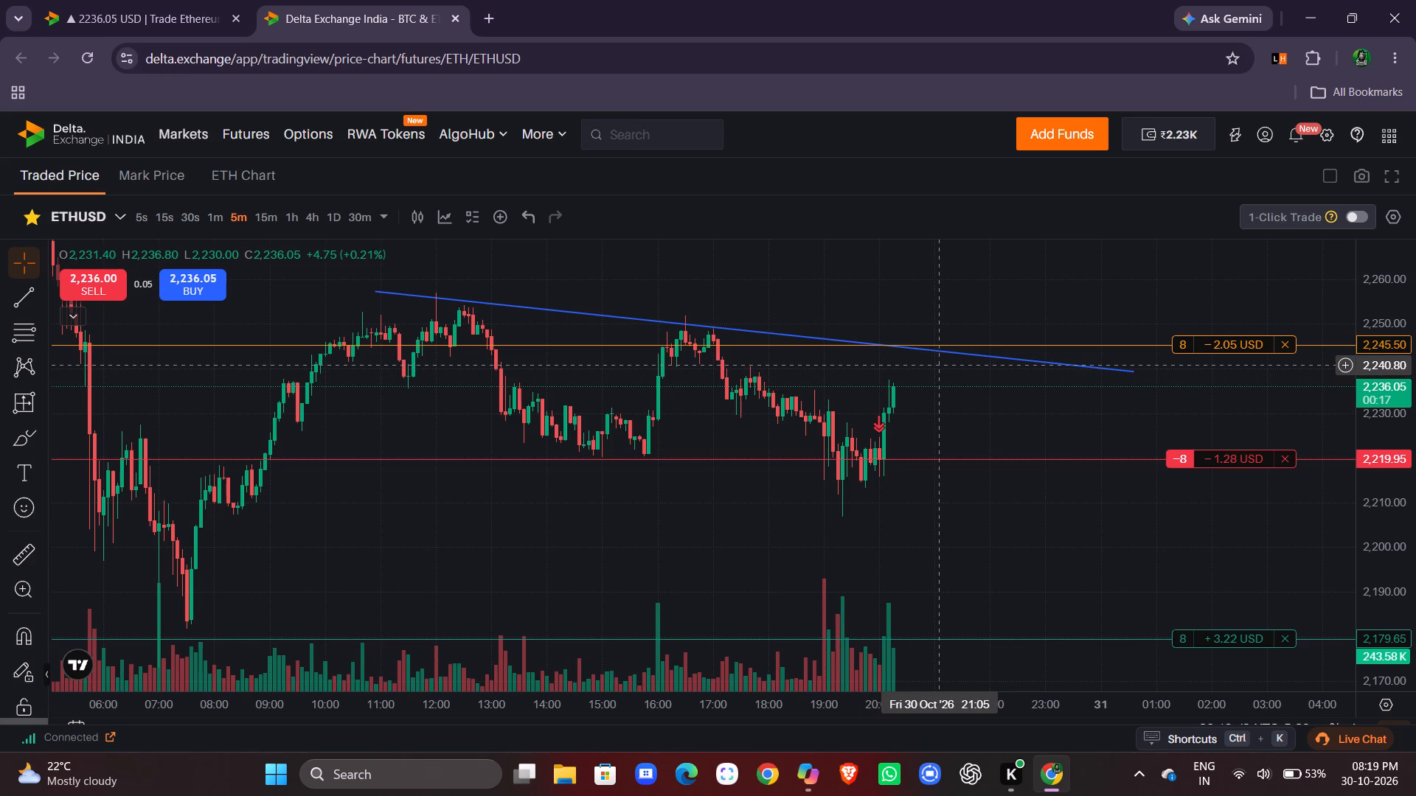
Draw a nearly horizontal trend line on the 5m chart from 2,241.00 at 17:05 to about 2,241.45 at 21:25.
{"action": "left_click", "coordinate": [25, 304]}
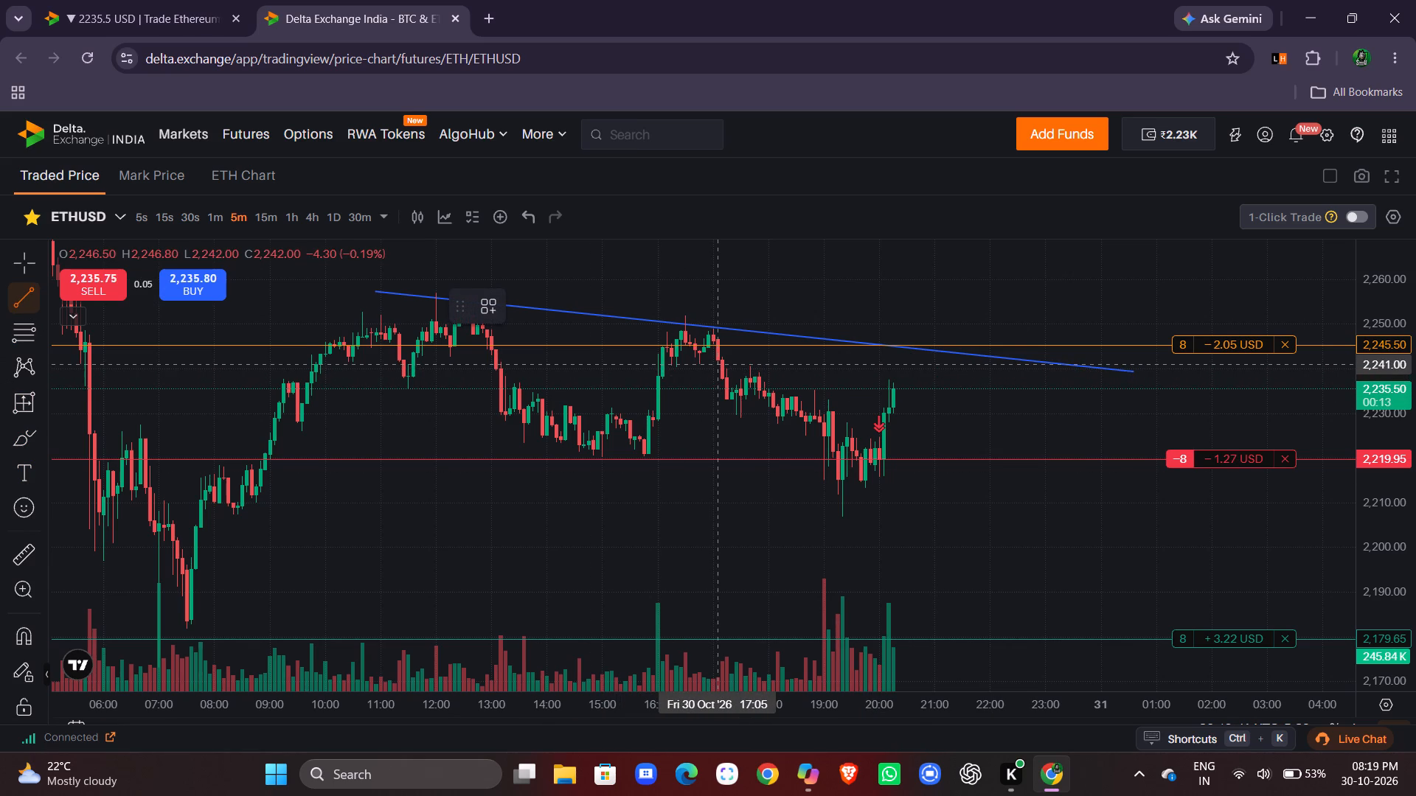
{"action": "left_click_drag", "start_coordinate": [715, 364], "coordinate": [939, 365]}
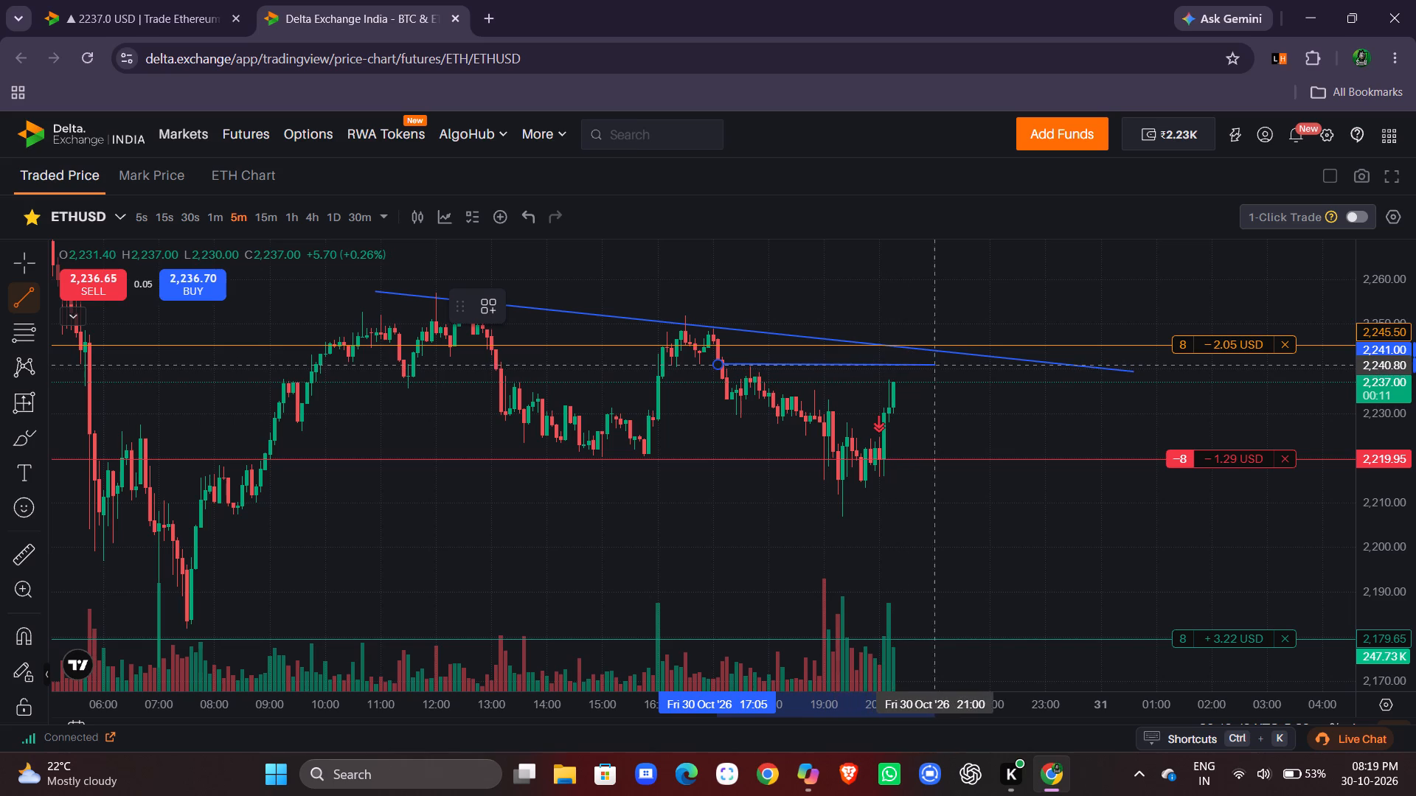
{"action": "left_click_drag", "start_coordinate": [939, 365], "coordinate": [959, 363]}
{"action": "left_click", "coordinate": [959, 363]}
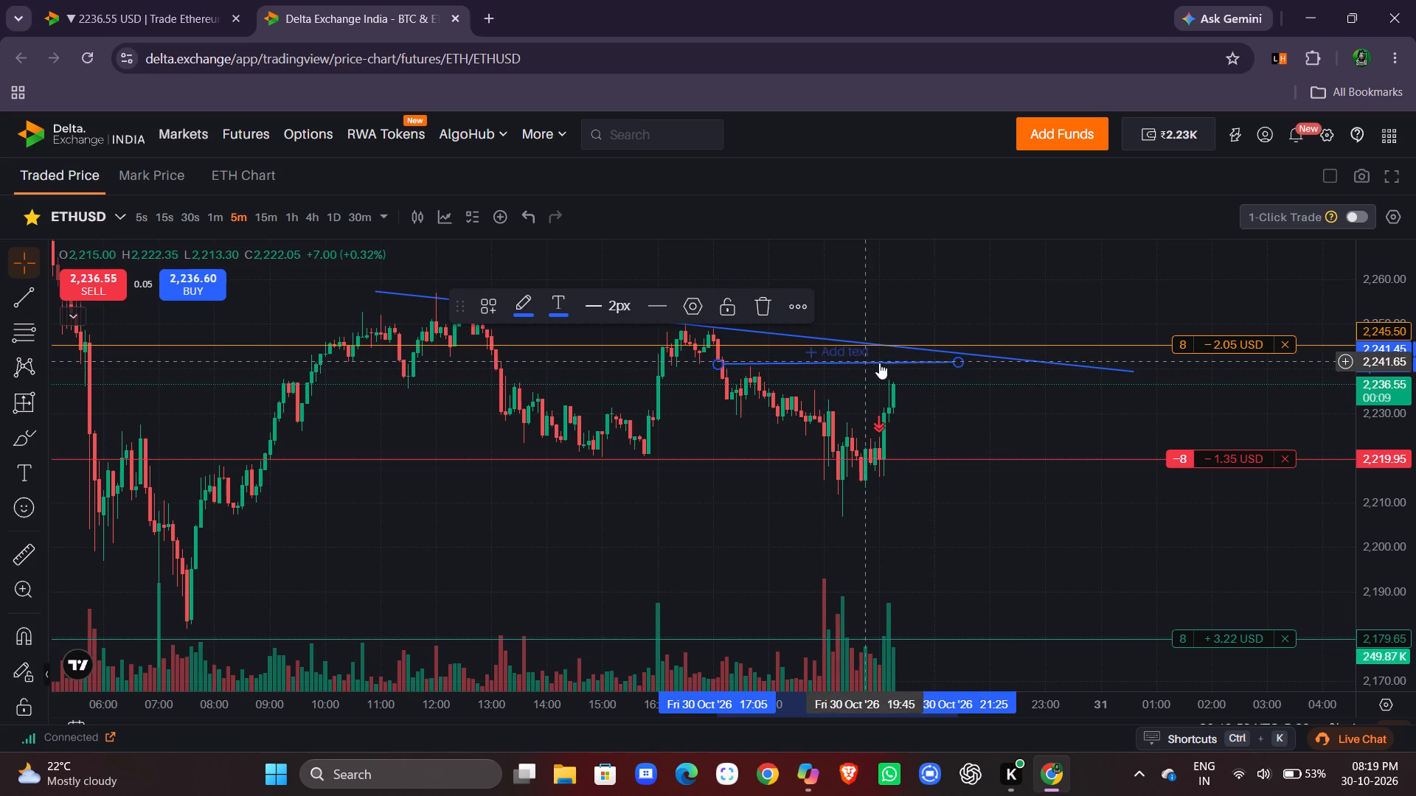
{"action": "left_click", "coordinate": [966, 408]}
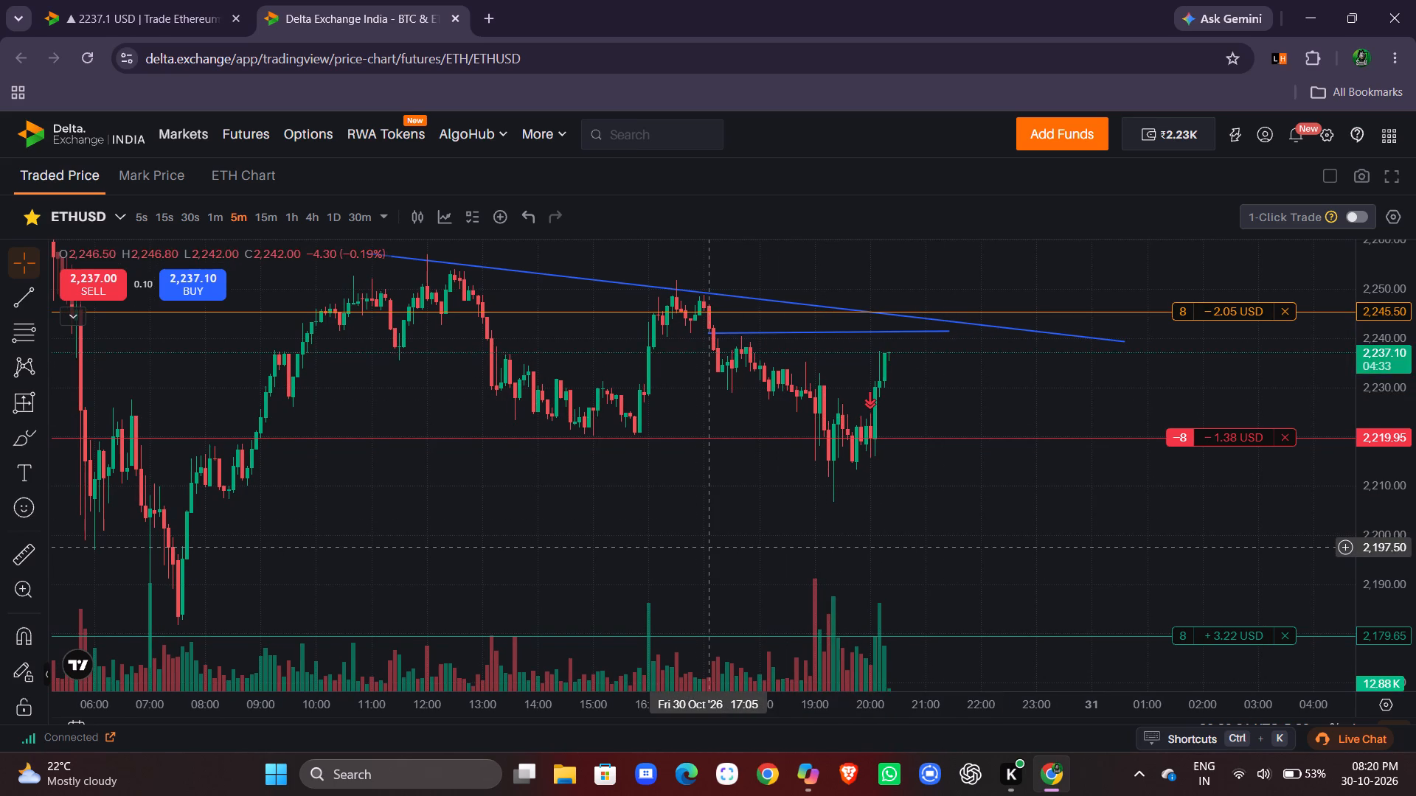
{"action": "scroll", "coordinate": [710, 548], "scroll_direction": "right", "scroll_amount": 1}
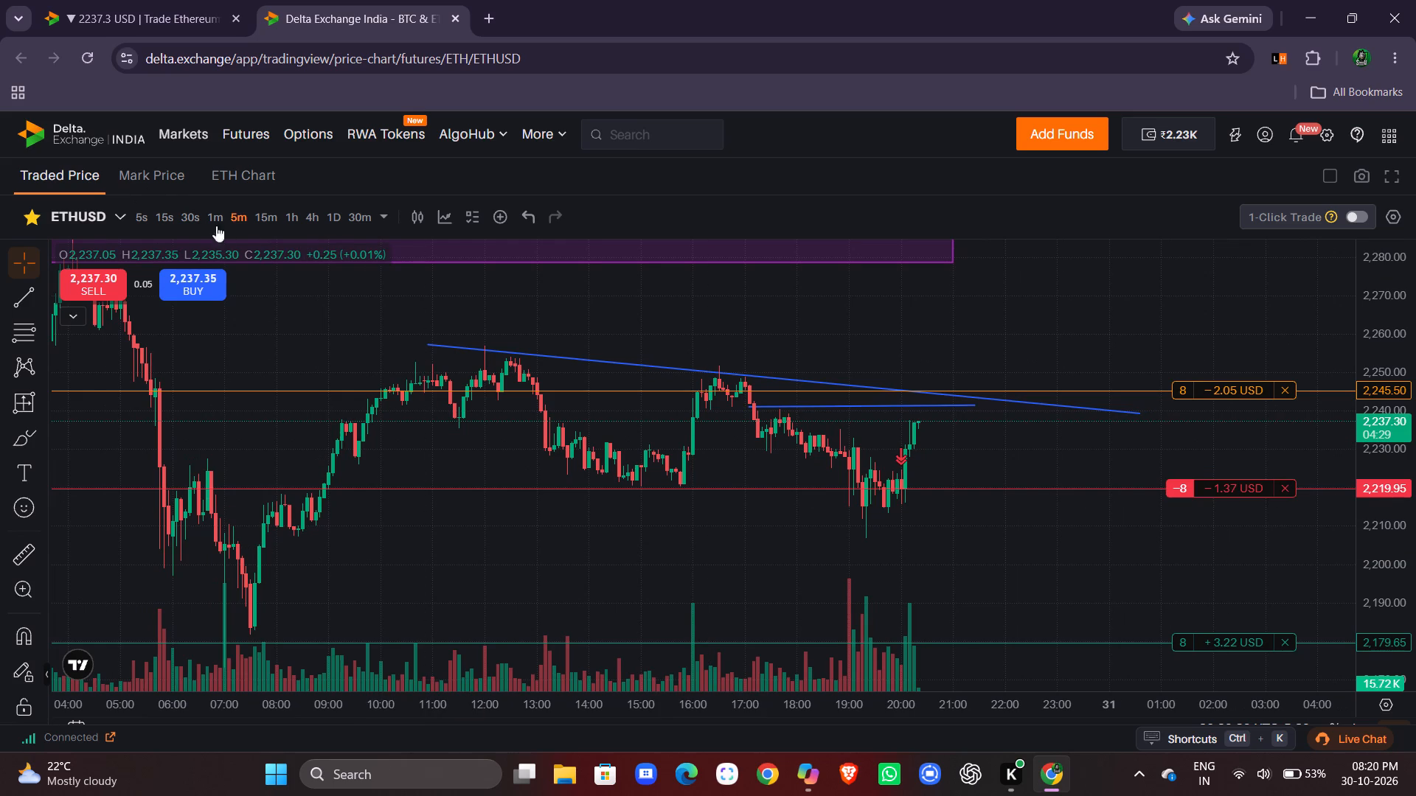
{"action": "left_click", "coordinate": [268, 217]}
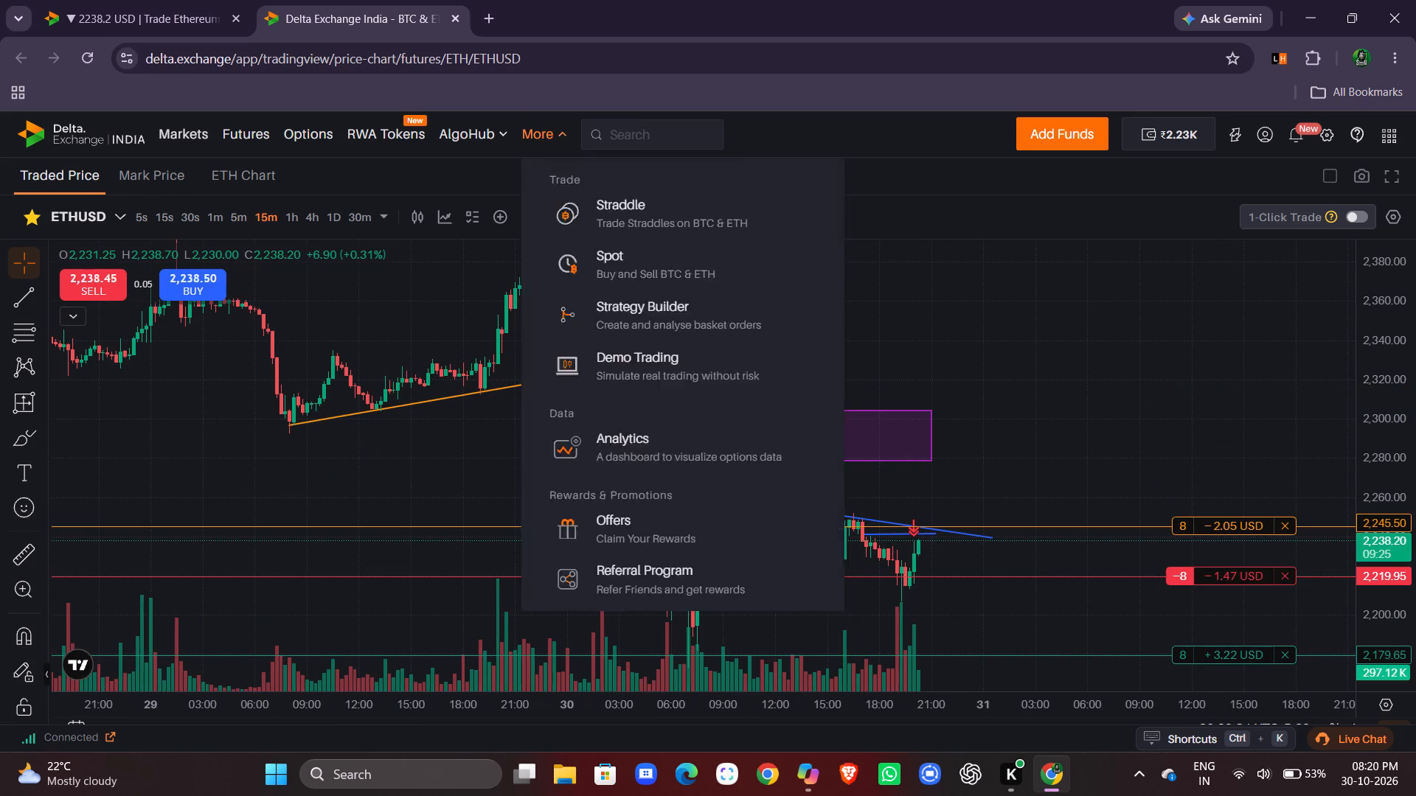
{"action": "scroll", "coordinate": [954, 247], "scroll_direction": "left", "scroll_amount": 1}
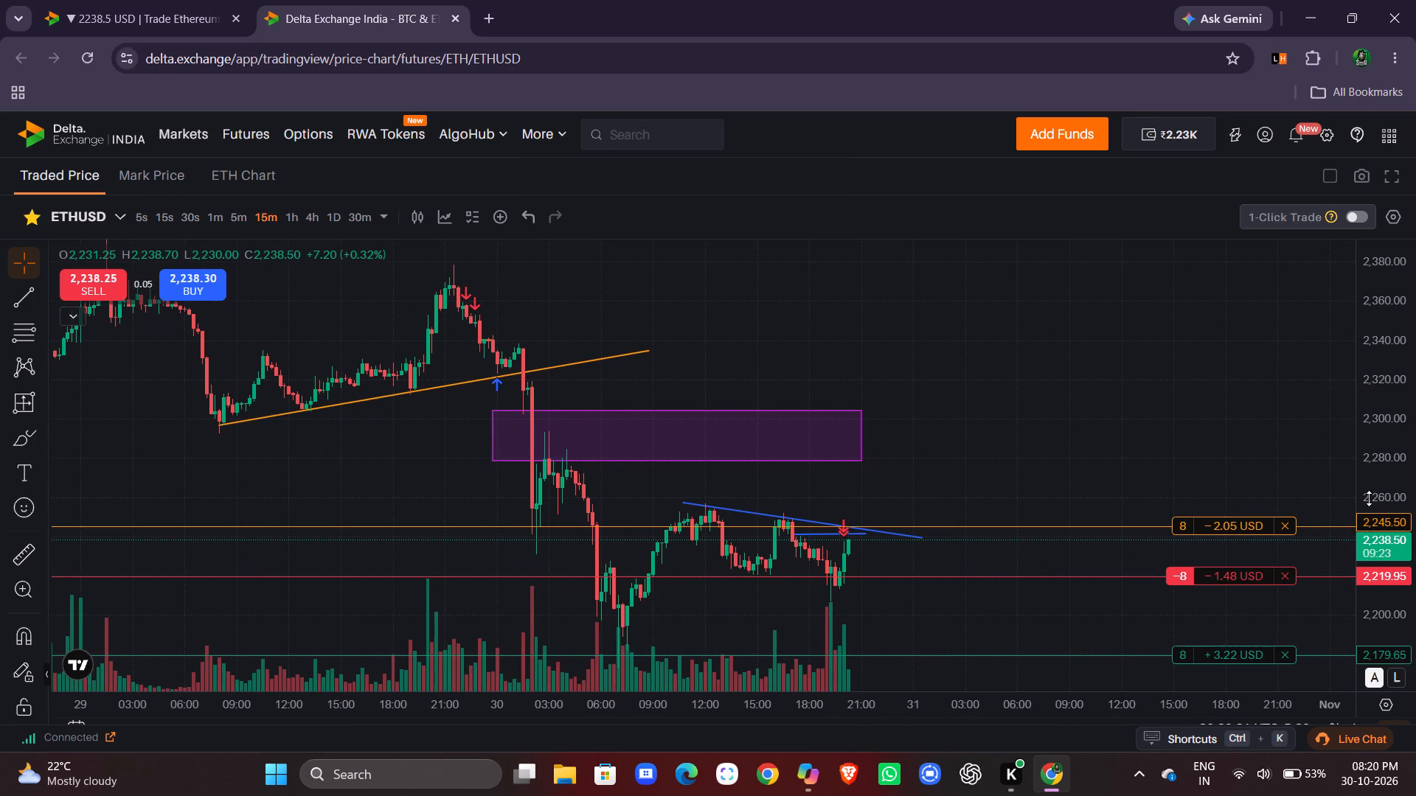
{"action": "left_click_drag", "start_coordinate": [1369, 498], "coordinate": [1364, 447]}
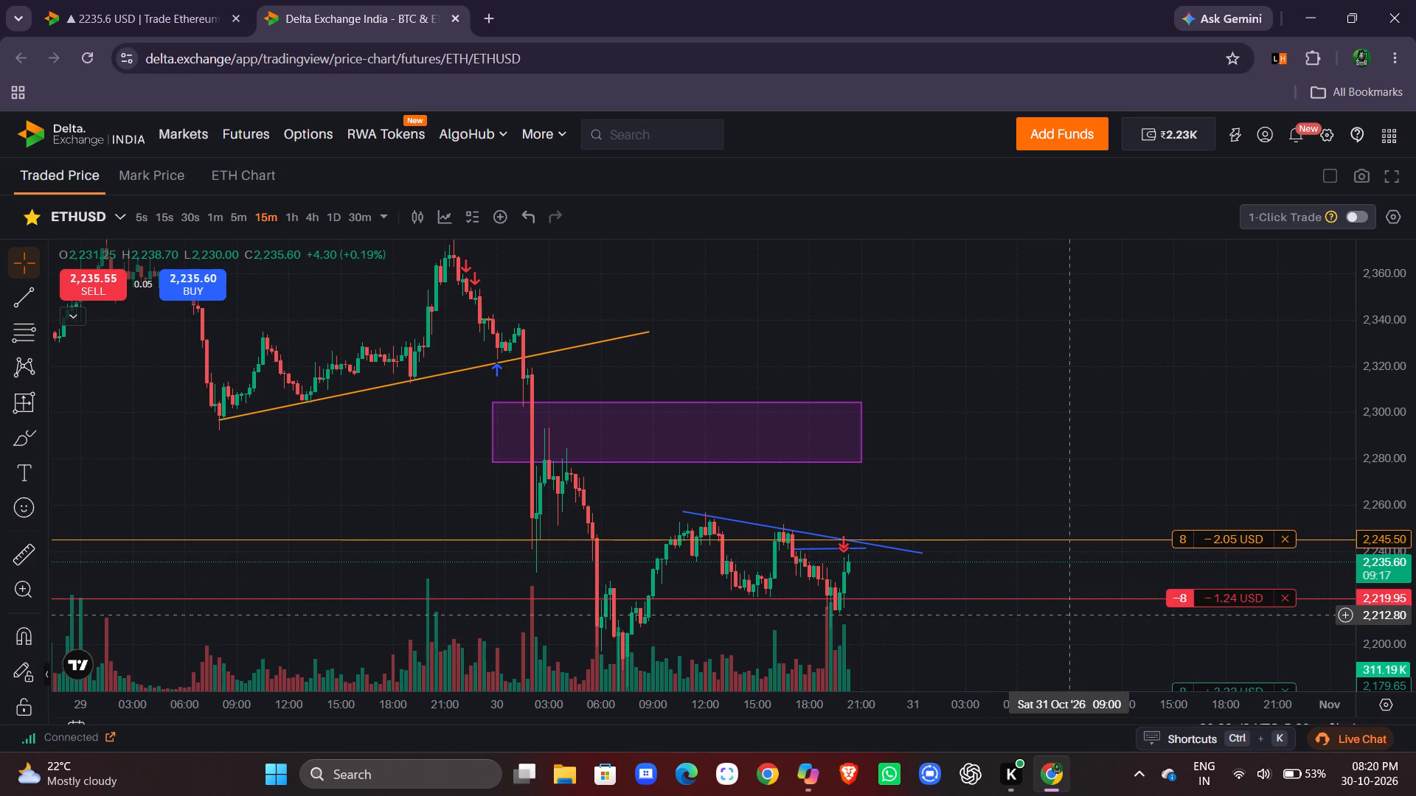
{"action": "scroll", "coordinate": [1069, 615], "scroll_direction": "left", "scroll_amount": 2}
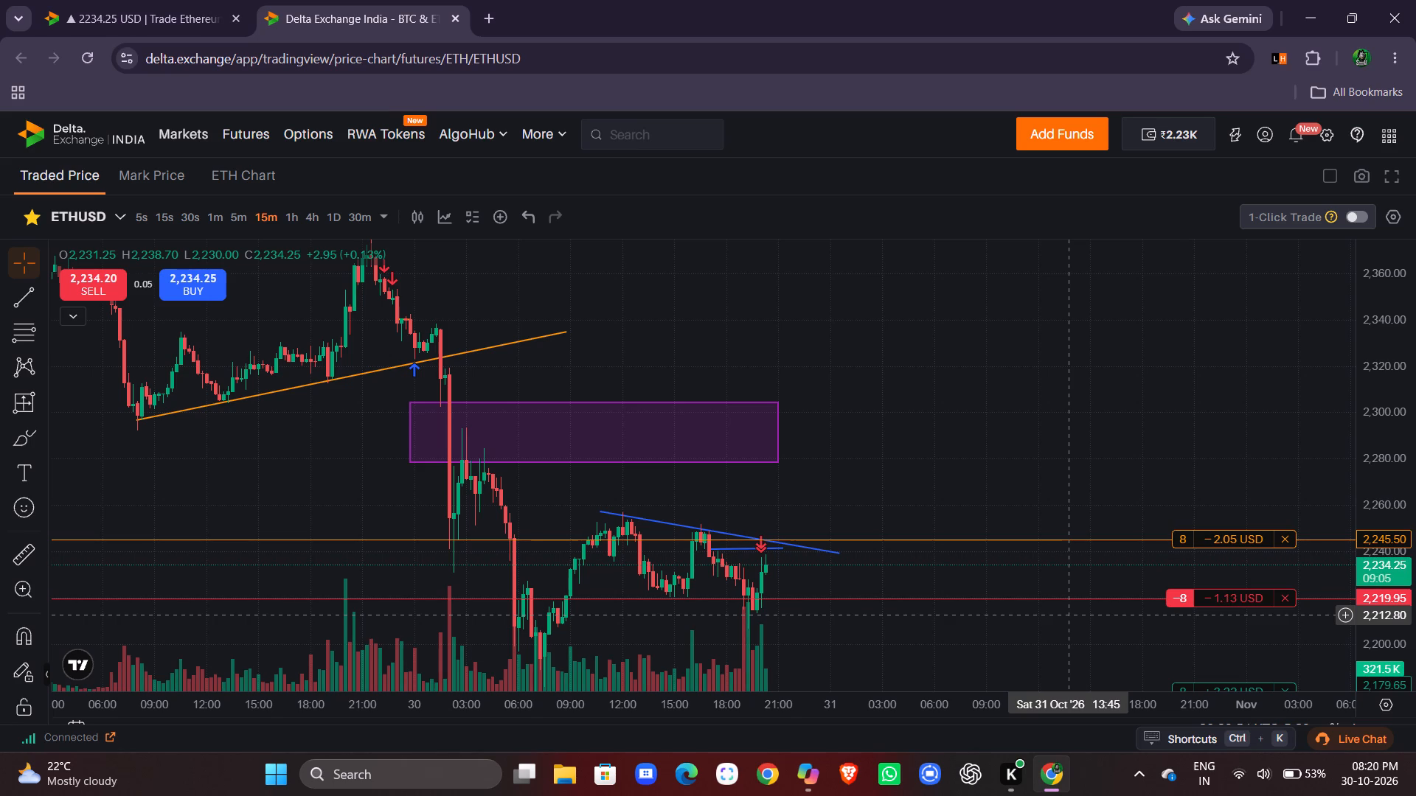
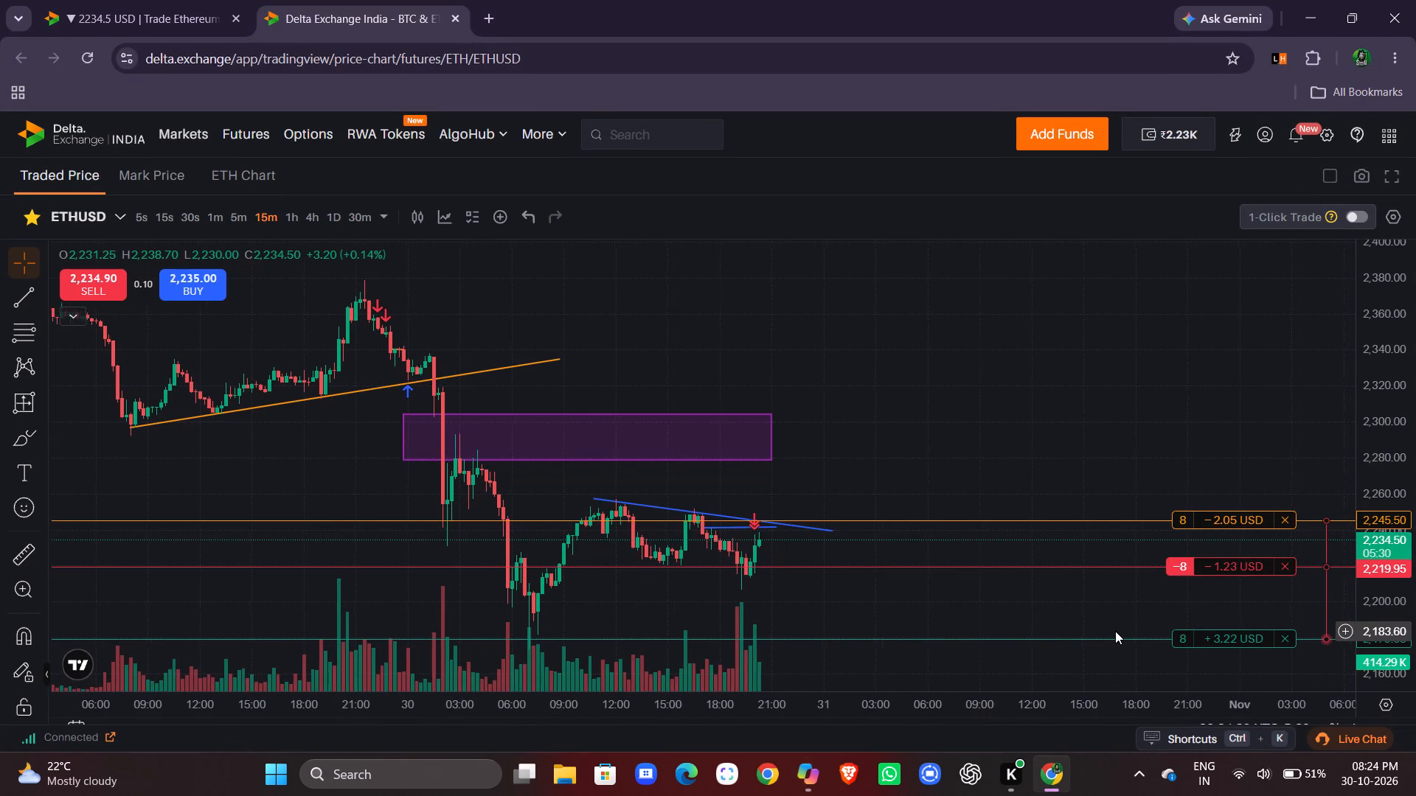
{"action": "scroll", "coordinate": [1115, 631], "scroll_direction": "left", "scroll_amount": 1}
{"action": "left_click_drag", "start_coordinate": [1412, 534], "coordinate": [1415, 495]}
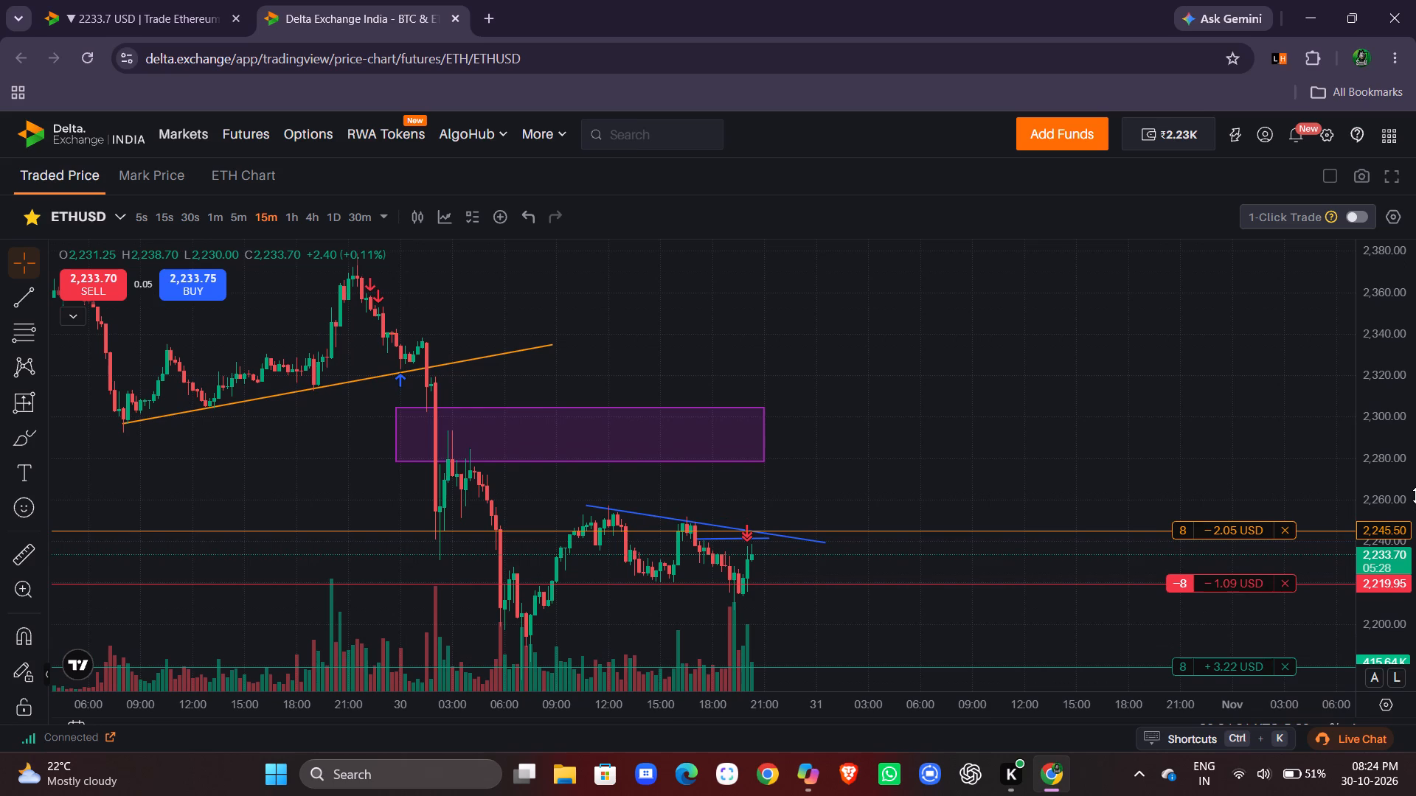
{"action": "left_click_drag", "start_coordinate": [1415, 495], "coordinate": [1415, 497]}
{"action": "left_click_drag", "start_coordinate": [1252, 458], "coordinate": [1238, 431]}
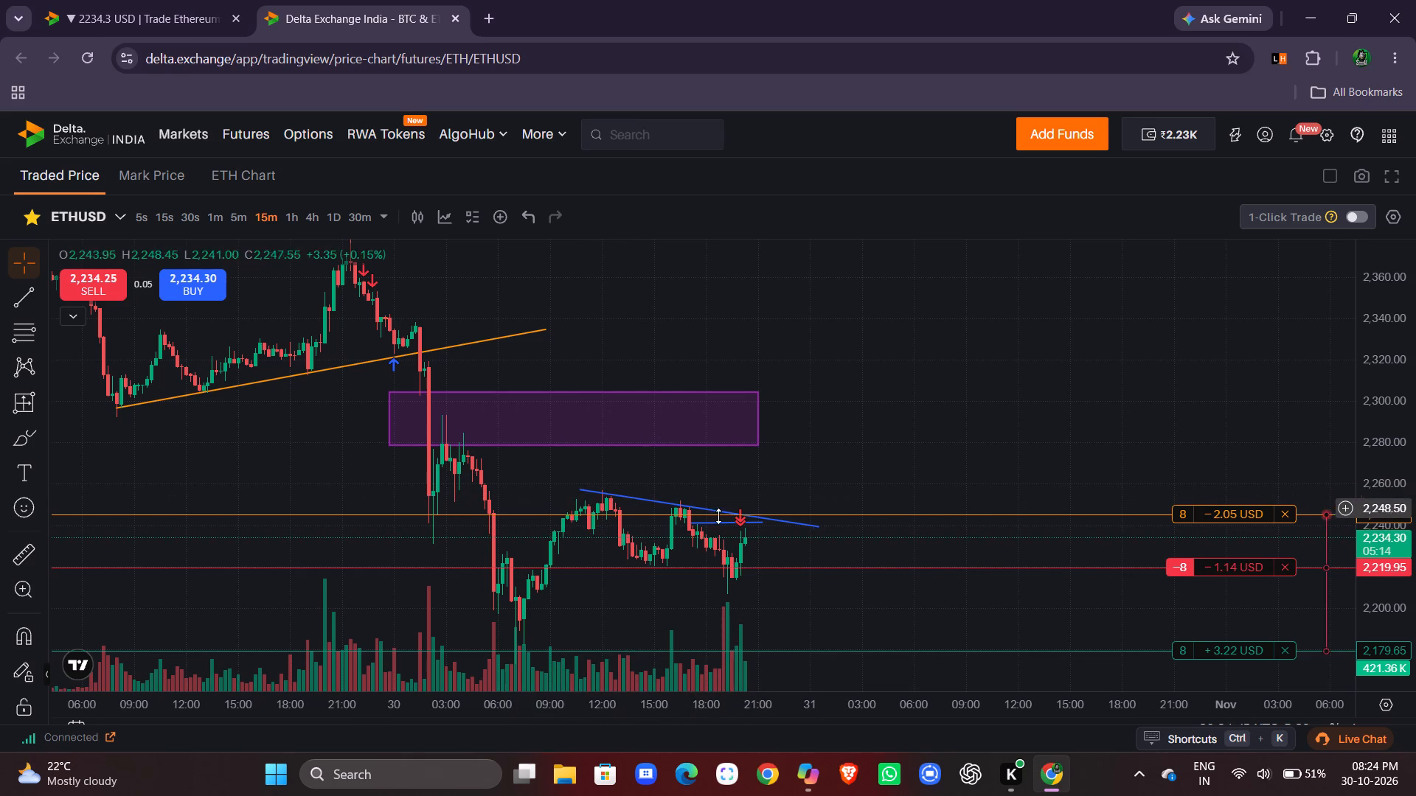
{"action": "left_click_drag", "start_coordinate": [819, 527], "coordinate": [855, 486]}
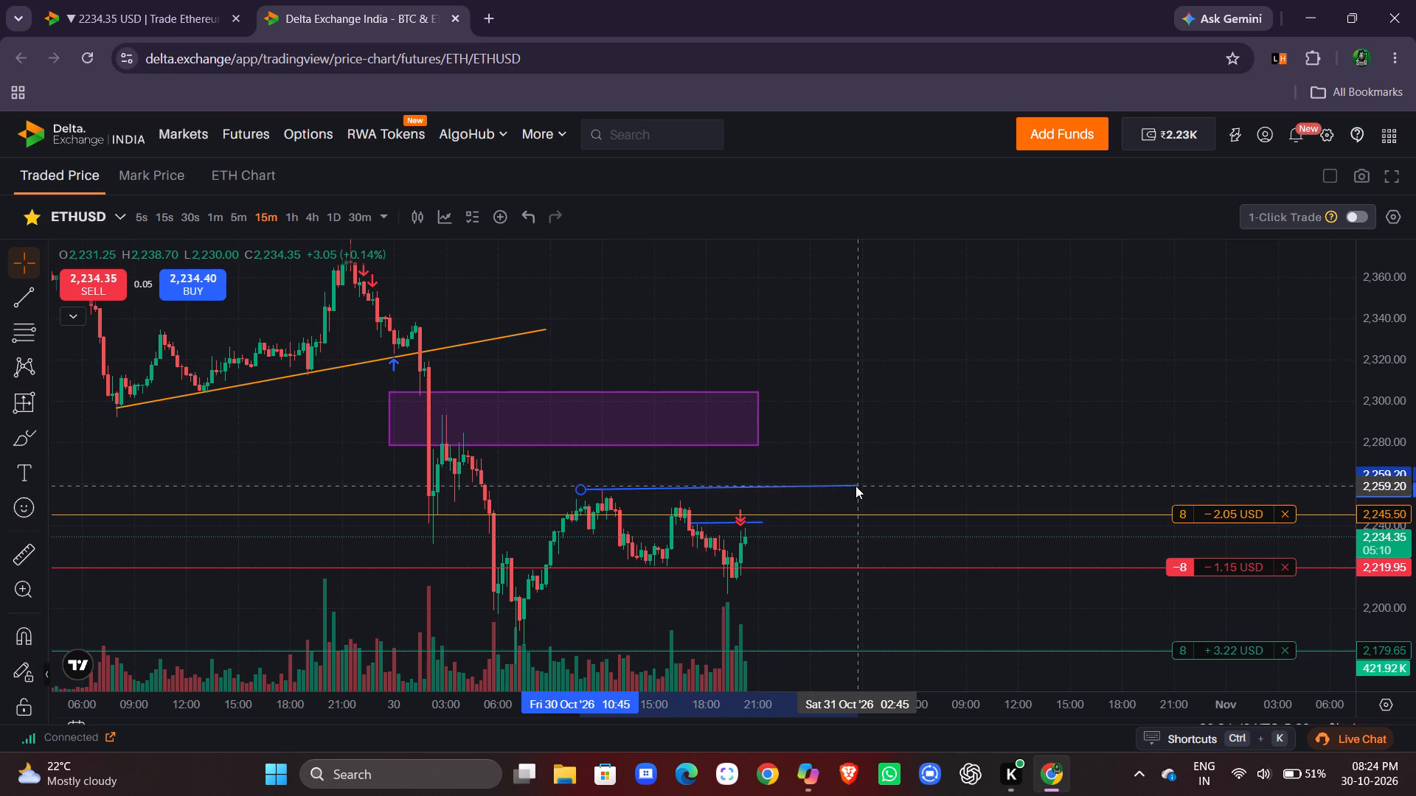
{"action": "left_click_drag", "start_coordinate": [855, 486], "coordinate": [855, 489]}
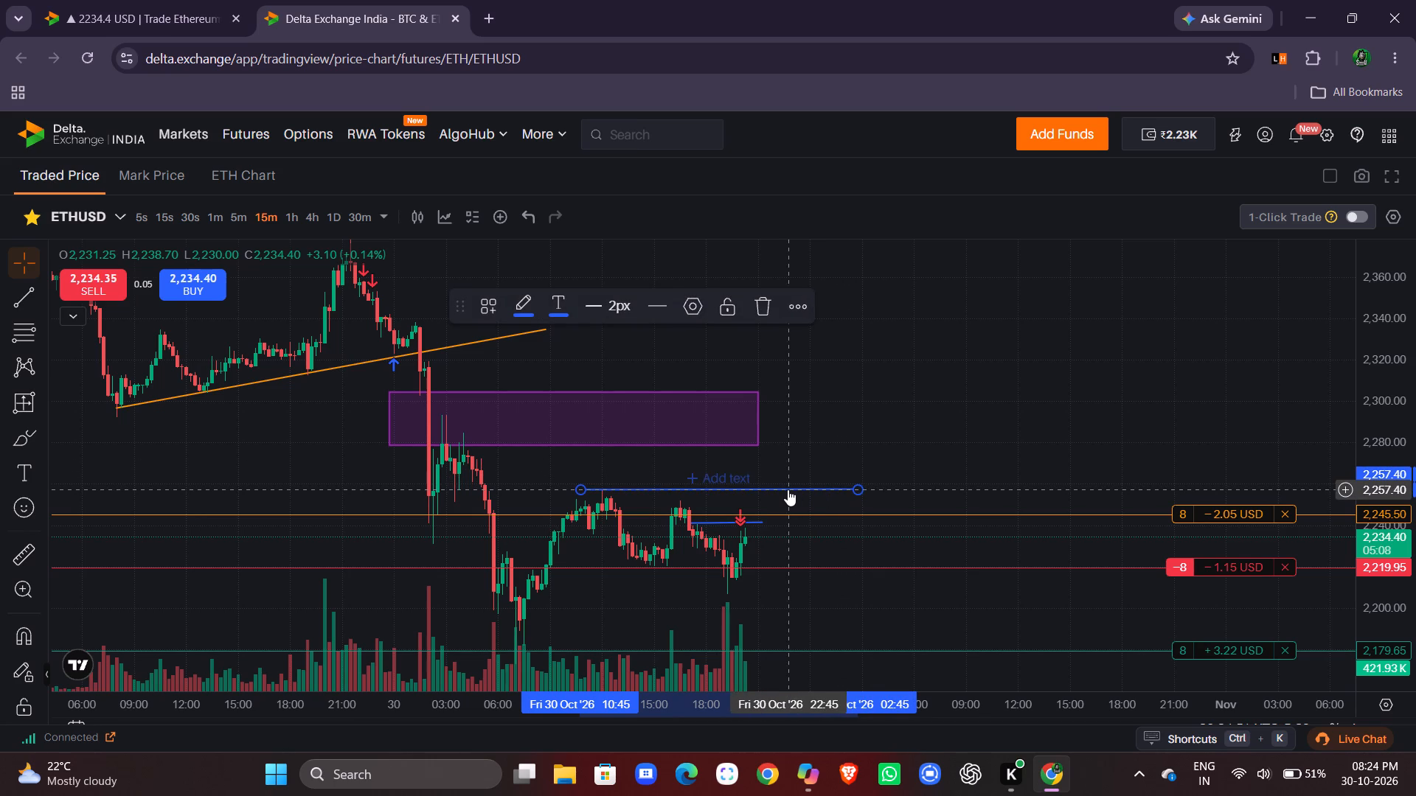
Lower the levelled blue line to about 2,252.50 so that it spans 30 Oct 08:00 to 31 Oct 00:00.
{"action": "left_click_drag", "start_coordinate": [788, 489], "coordinate": [722, 500]}
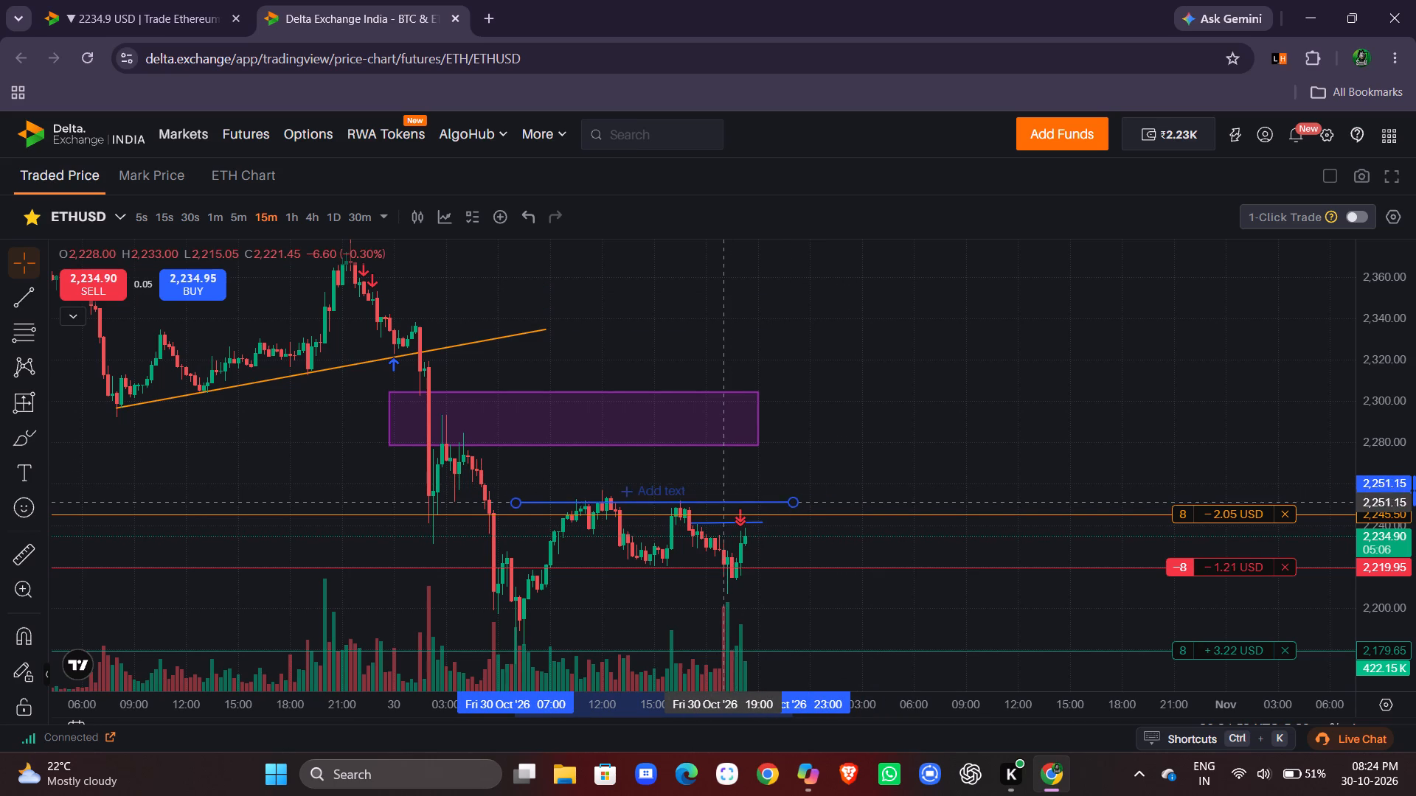
{"action": "left_click_drag", "start_coordinate": [722, 500], "coordinate": [739, 500]}
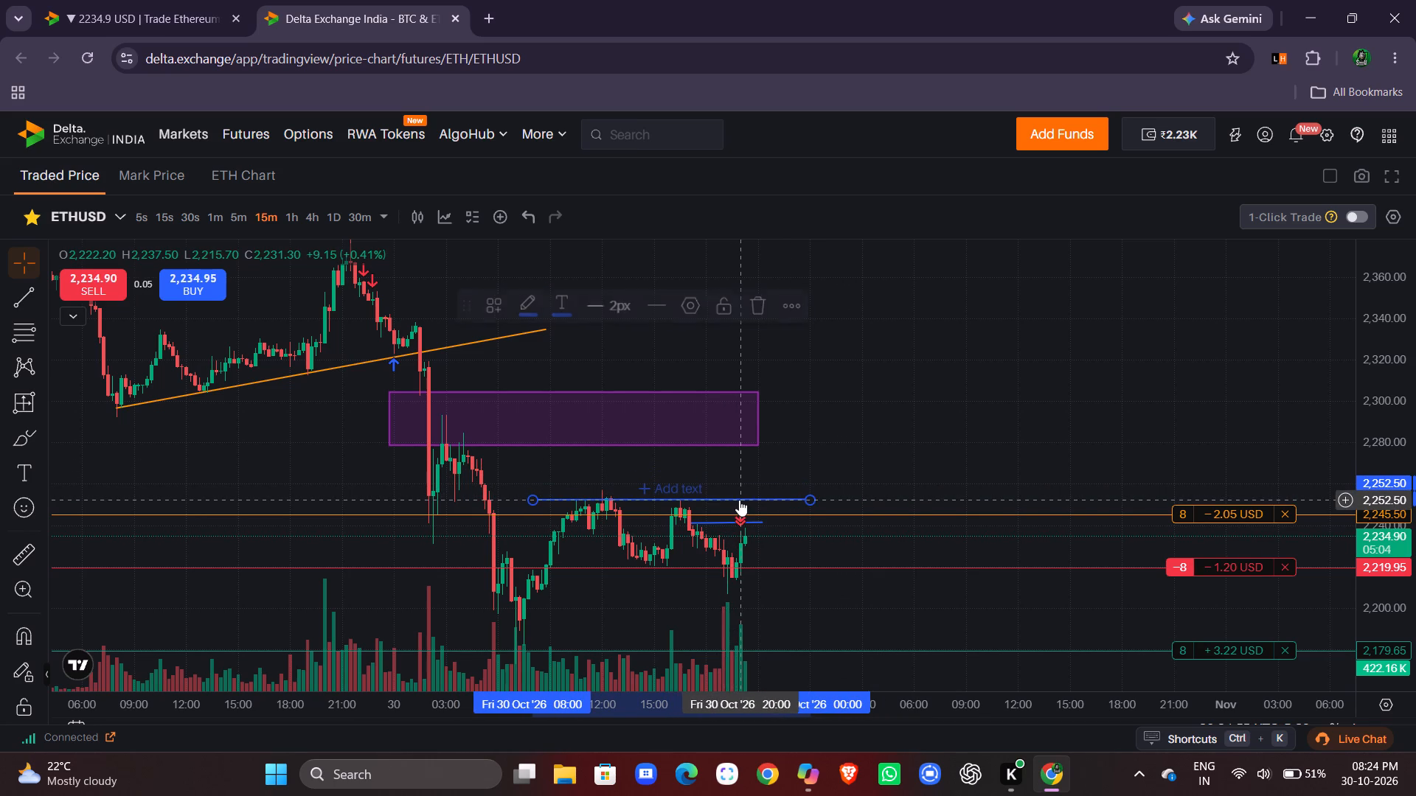
{"action": "left_click", "coordinate": [940, 453]}
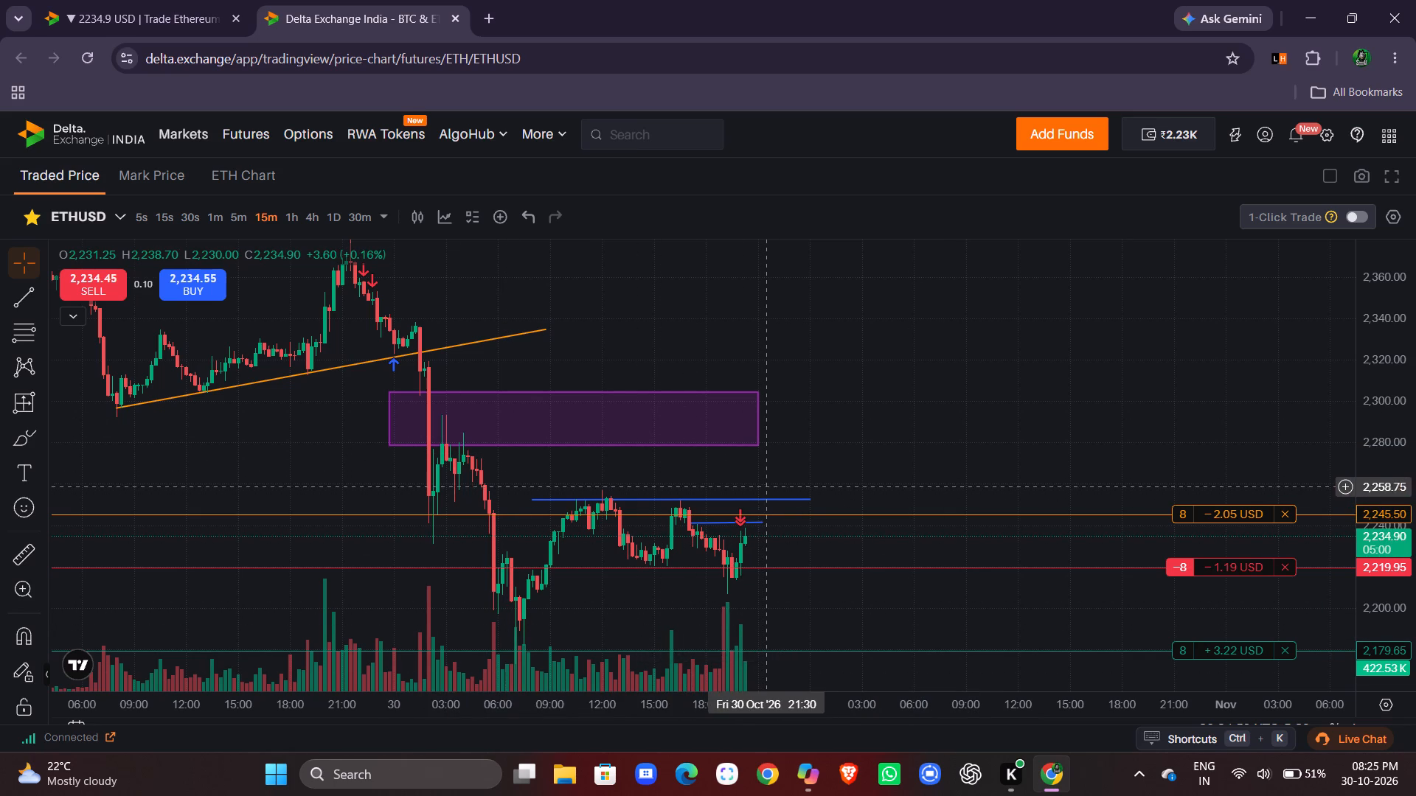
Switch the ETHUSD chart to the 5-minute timeframe.
{"action": "scroll", "coordinate": [1000, 589], "scroll_direction": "left", "scroll_amount": 1}
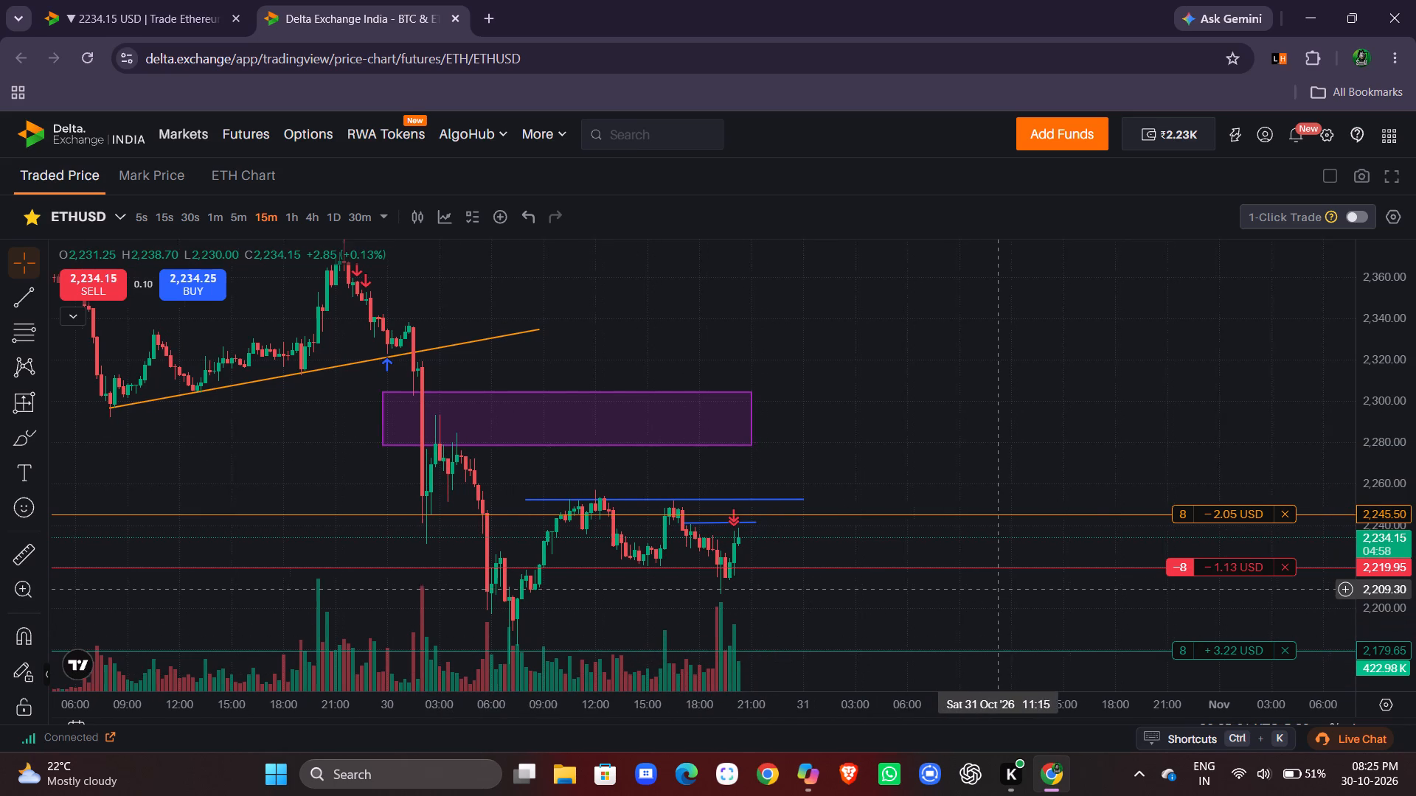
{"action": "scroll", "coordinate": [1000, 589], "scroll_direction": "left", "scroll_amount": 1}
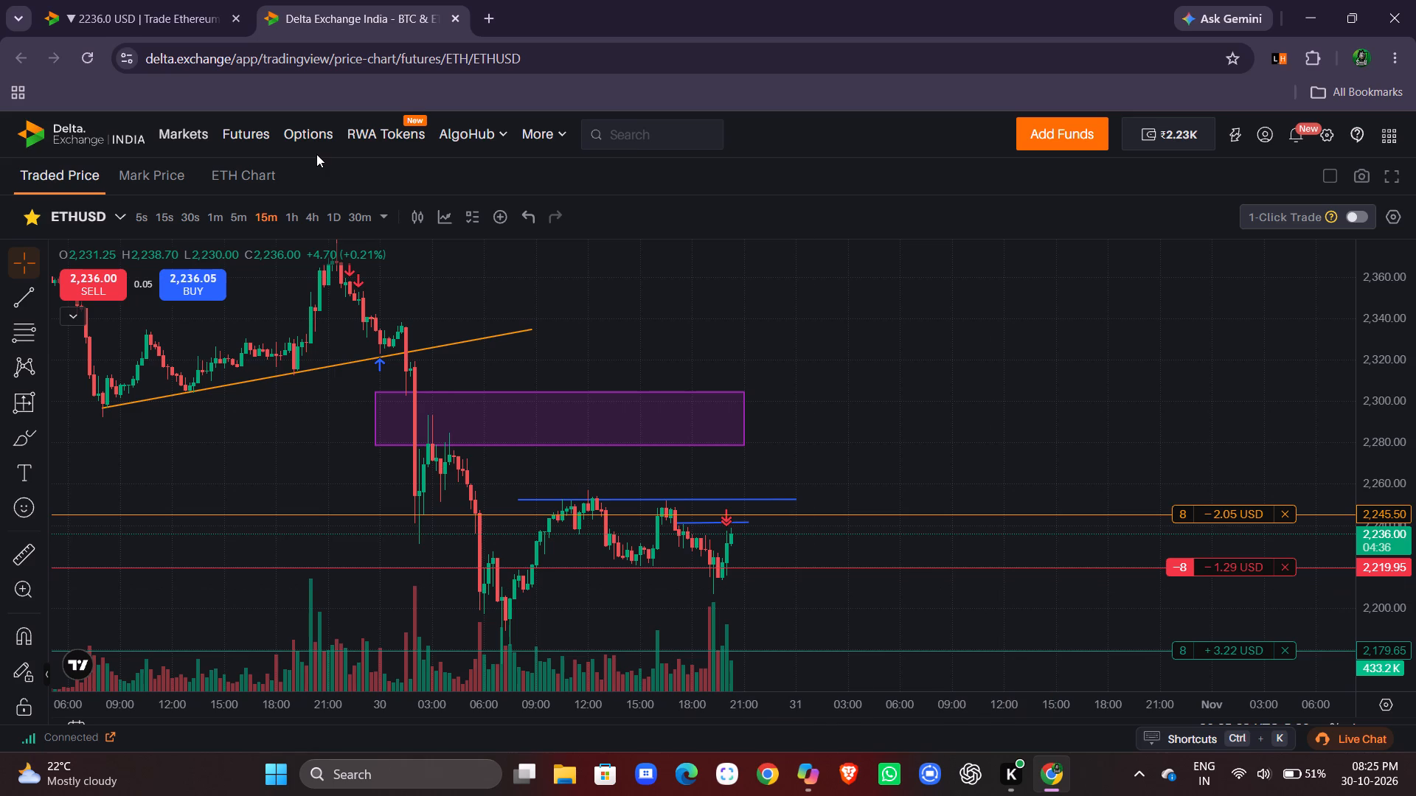
{"action": "left_click", "coordinate": [240, 213]}
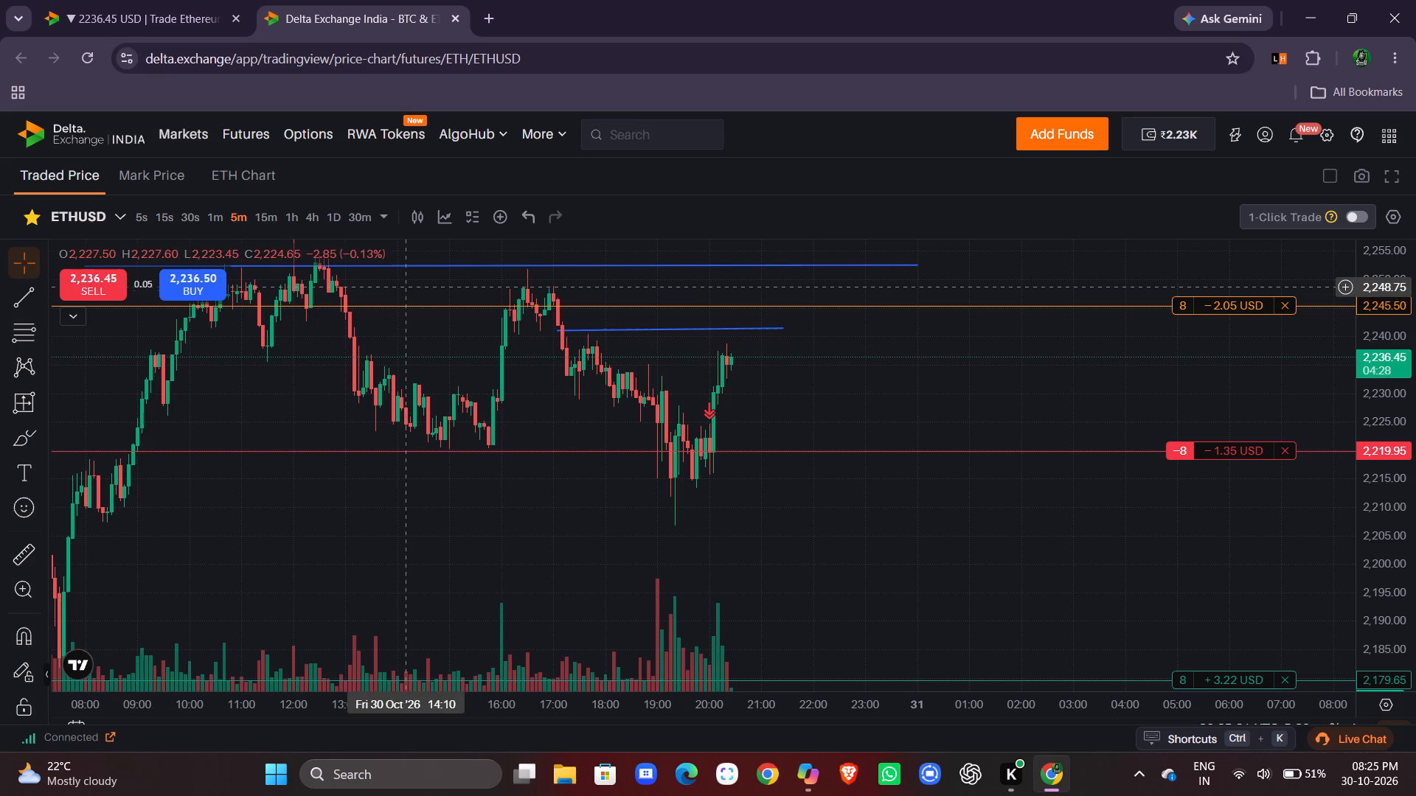
Level the shorter lower blue trend line and lower it to about 2,239.40, spanning 17:05 to 21:20 on 30 Oct.
{"action": "left_click", "coordinate": [780, 332]}
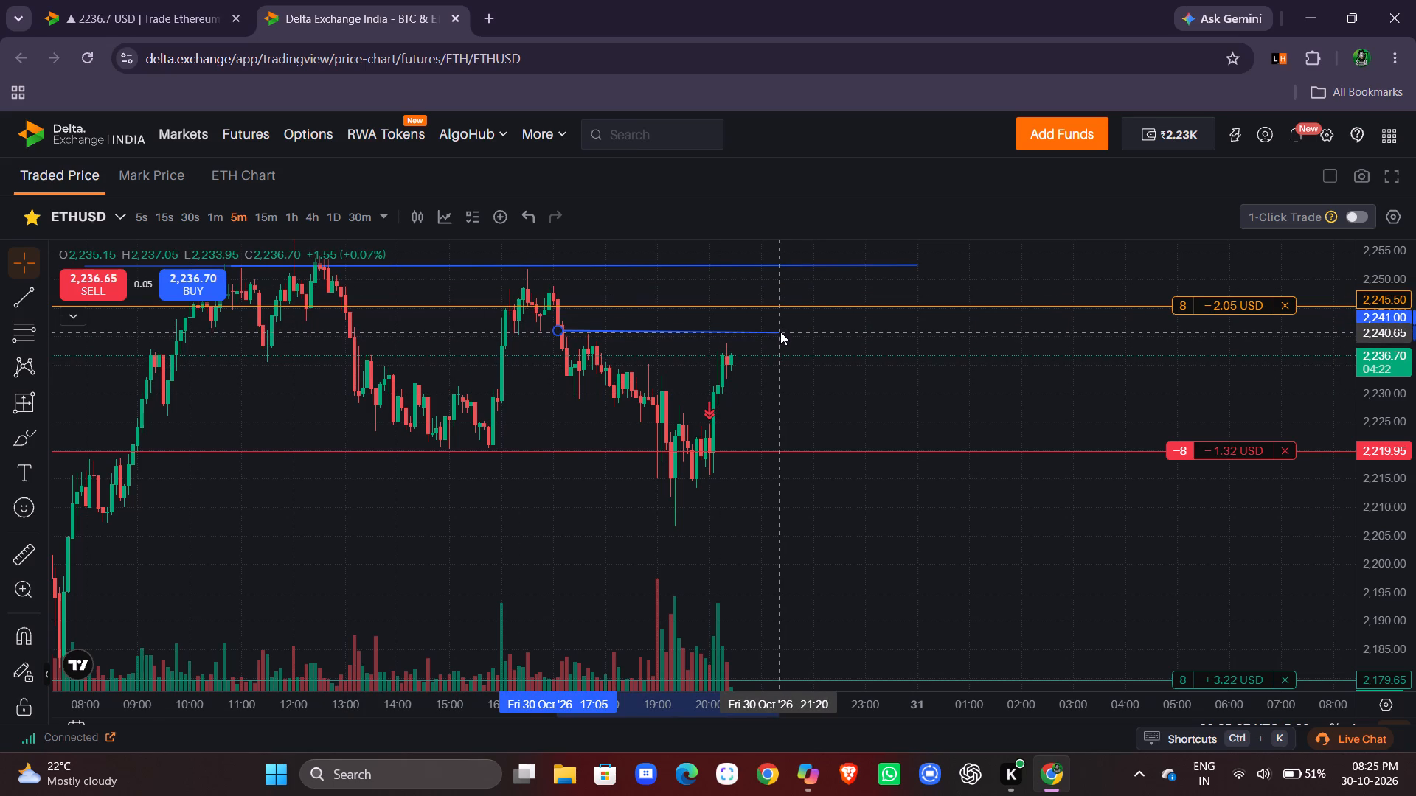
{"action": "left_click", "coordinate": [878, 345]}
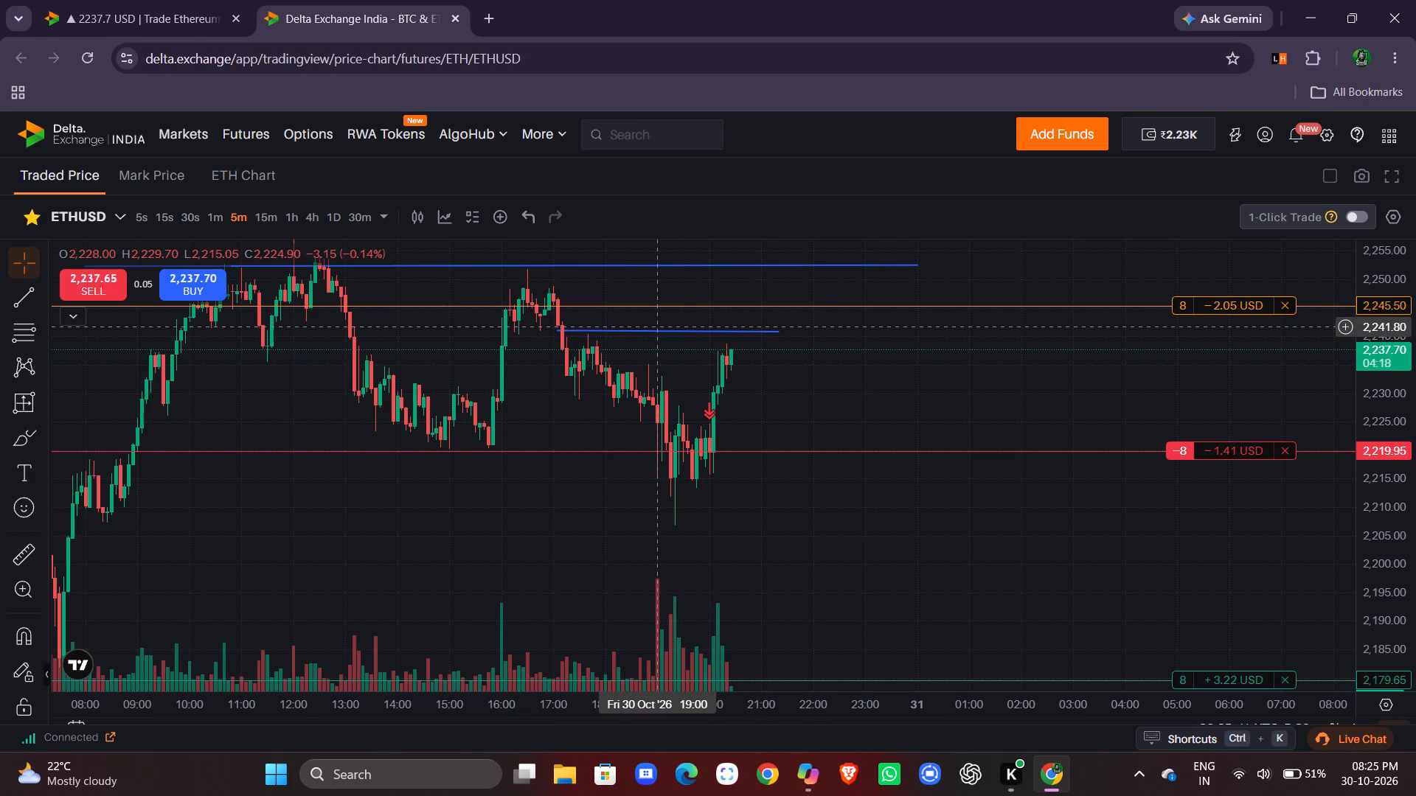
{"action": "left_click_drag", "start_coordinate": [664, 331], "coordinate": [665, 341]}
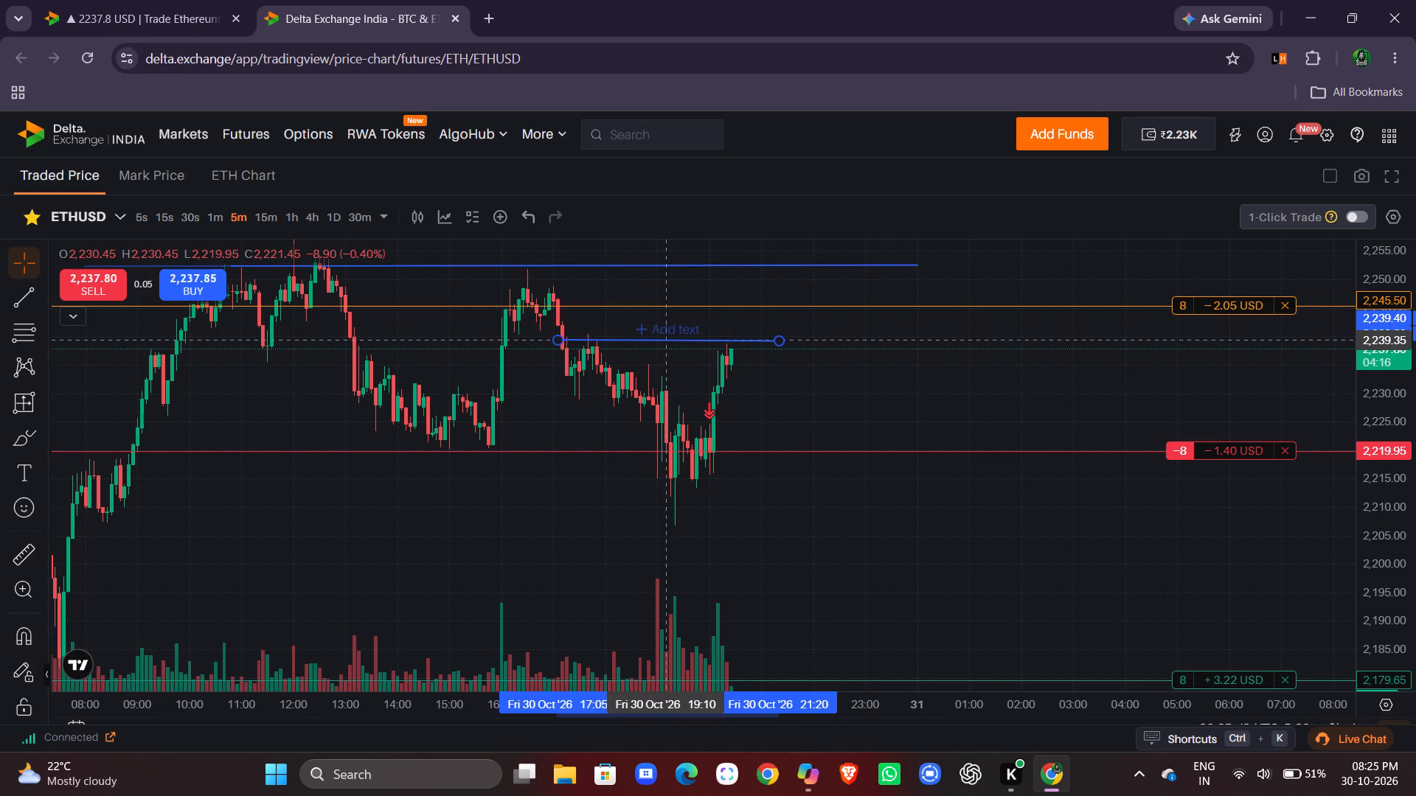
{"action": "left_click_drag", "start_coordinate": [665, 341], "coordinate": [665, 340]}
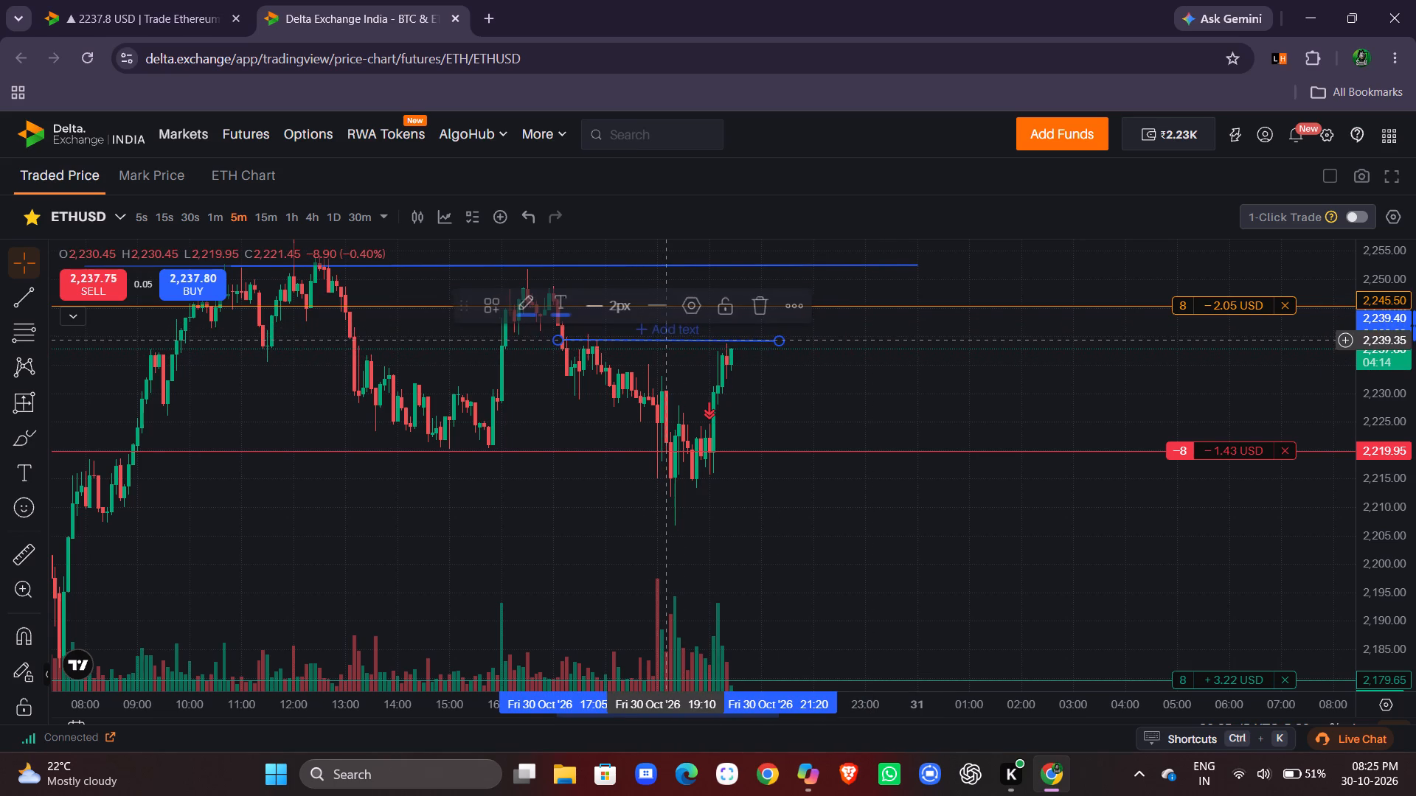
{"action": "left_click", "coordinate": [897, 427]}
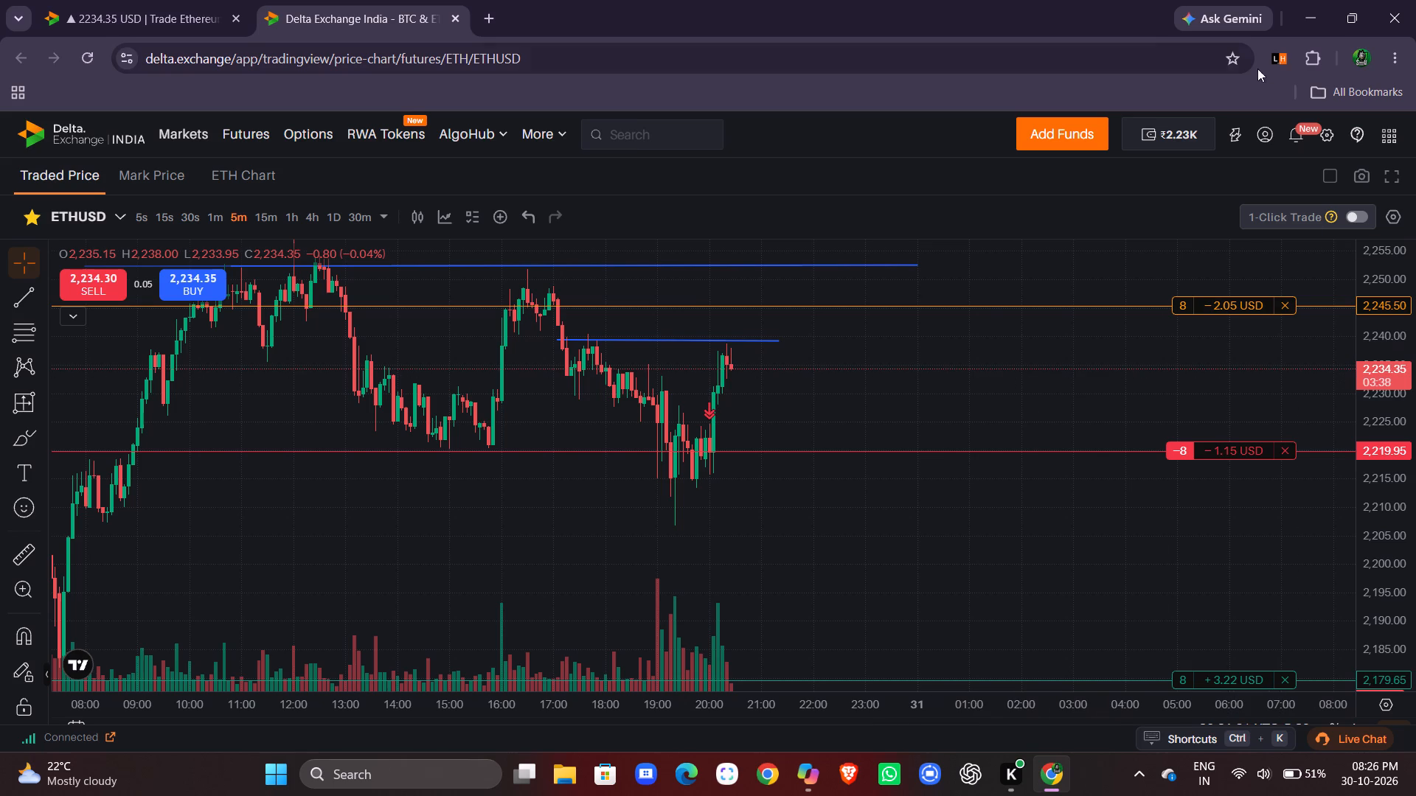
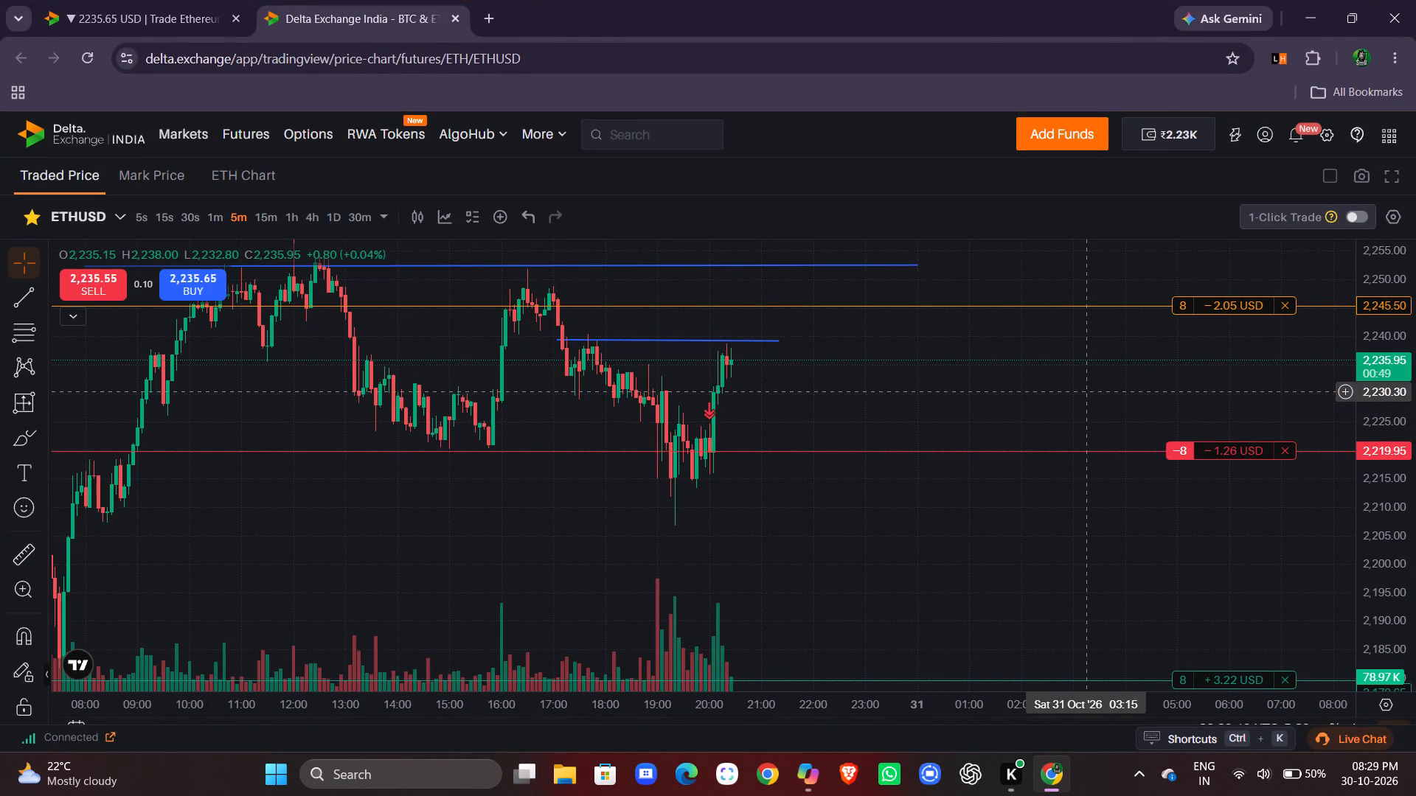
{"action": "left_click_drag", "start_coordinate": [1392, 419], "coordinate": [1392, 411]}
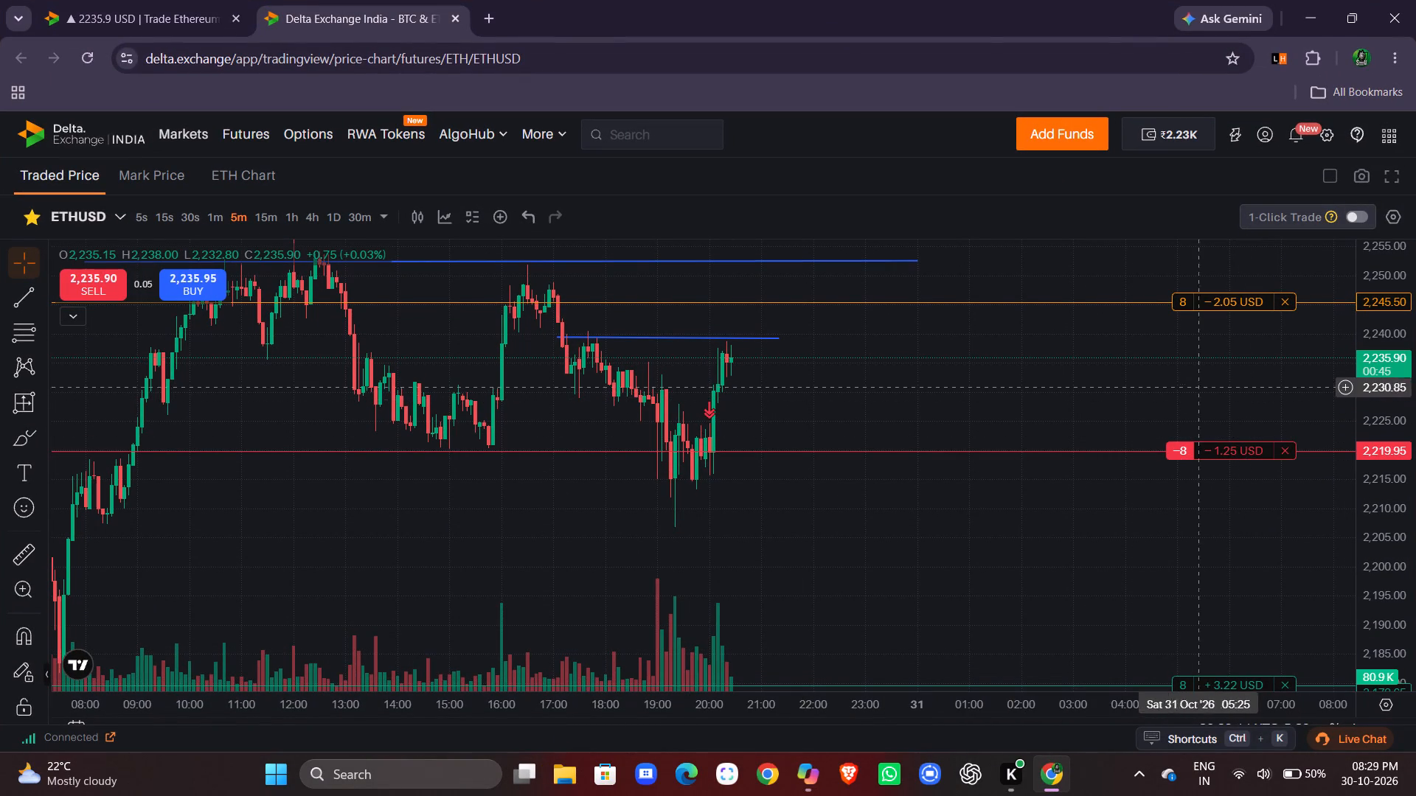
{"action": "left_click", "coordinate": [1059, 529]}
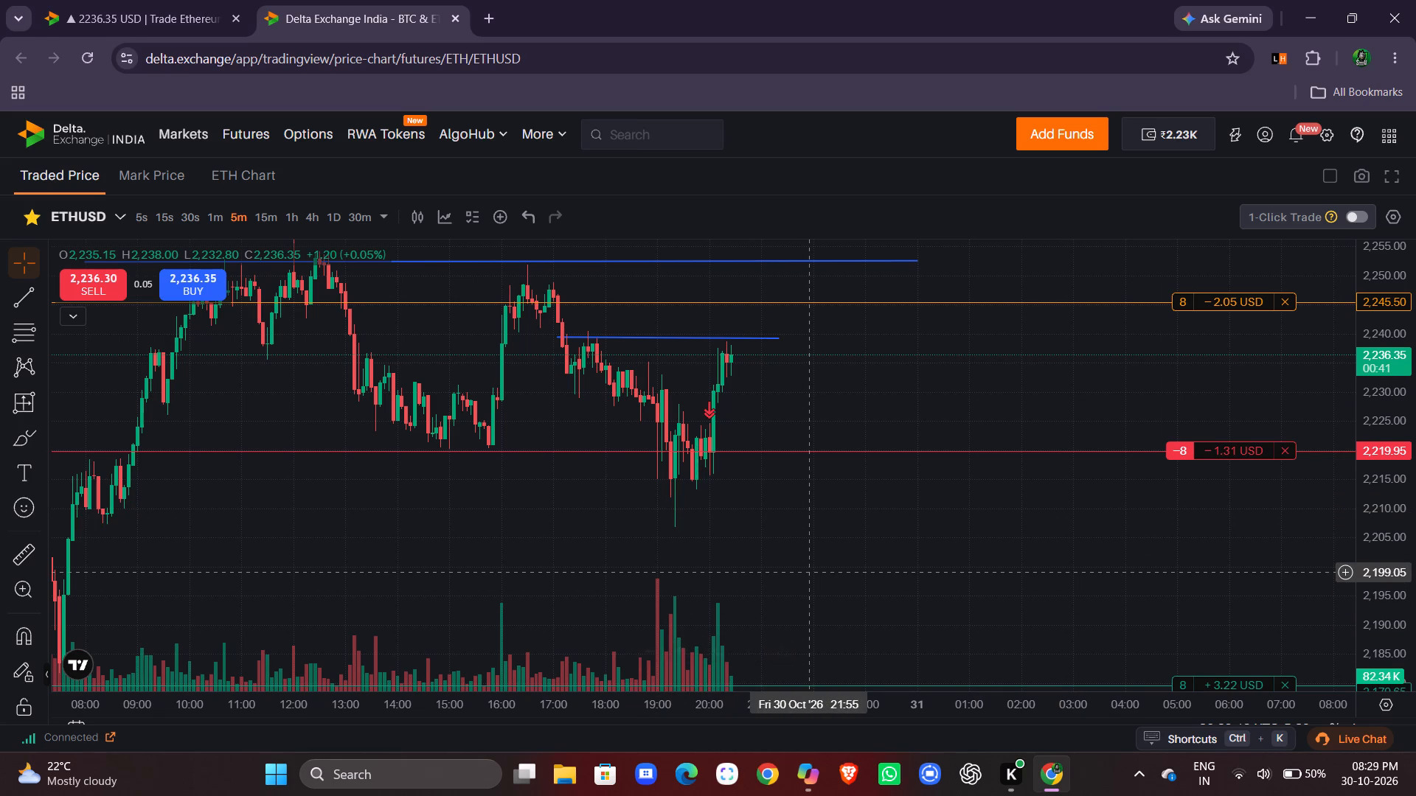
{"action": "scroll", "coordinate": [810, 573], "scroll_direction": "left", "scroll_amount": 1}
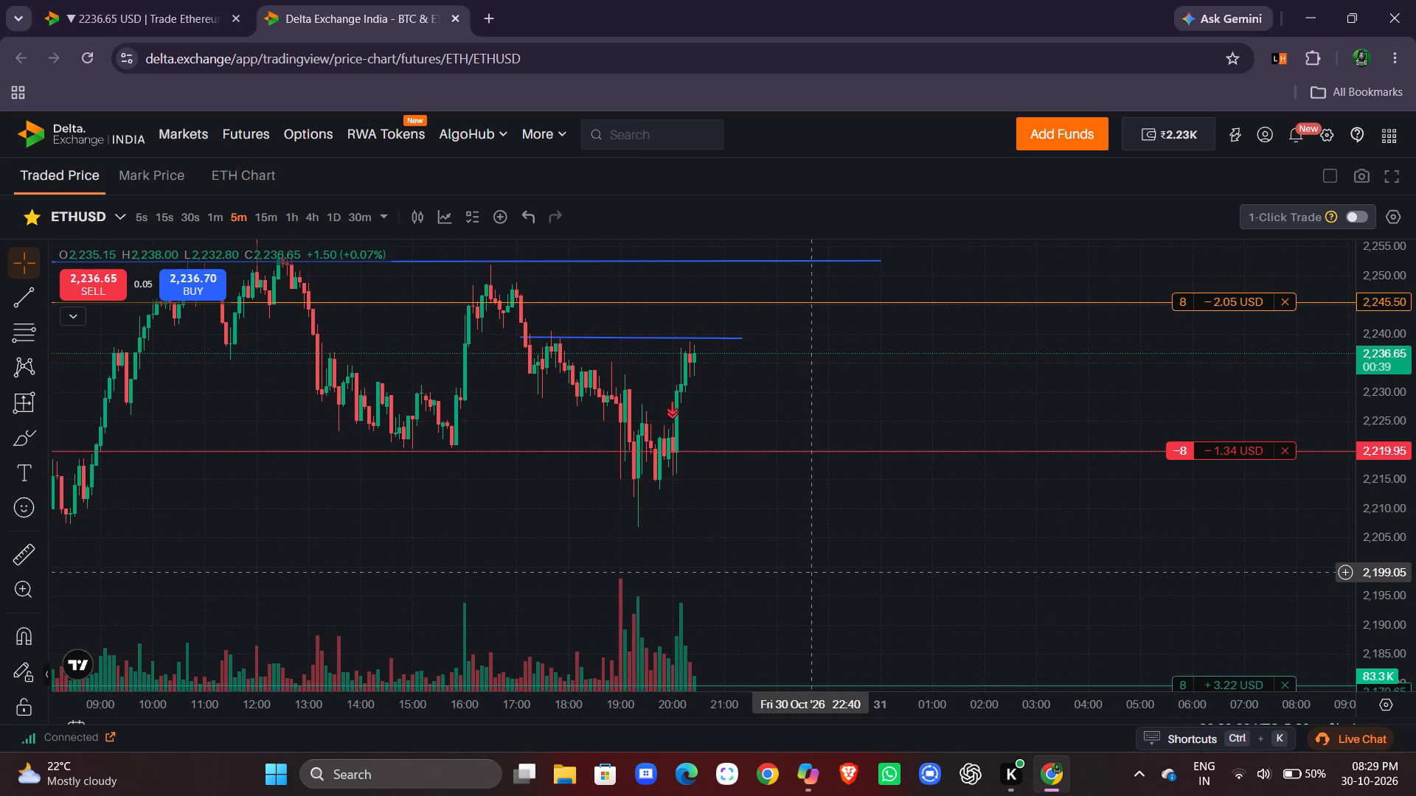